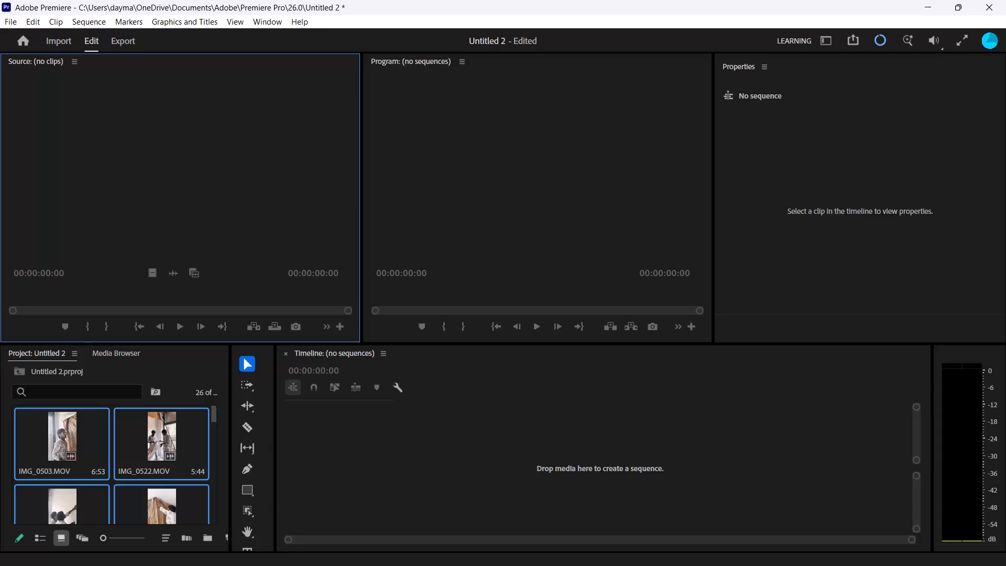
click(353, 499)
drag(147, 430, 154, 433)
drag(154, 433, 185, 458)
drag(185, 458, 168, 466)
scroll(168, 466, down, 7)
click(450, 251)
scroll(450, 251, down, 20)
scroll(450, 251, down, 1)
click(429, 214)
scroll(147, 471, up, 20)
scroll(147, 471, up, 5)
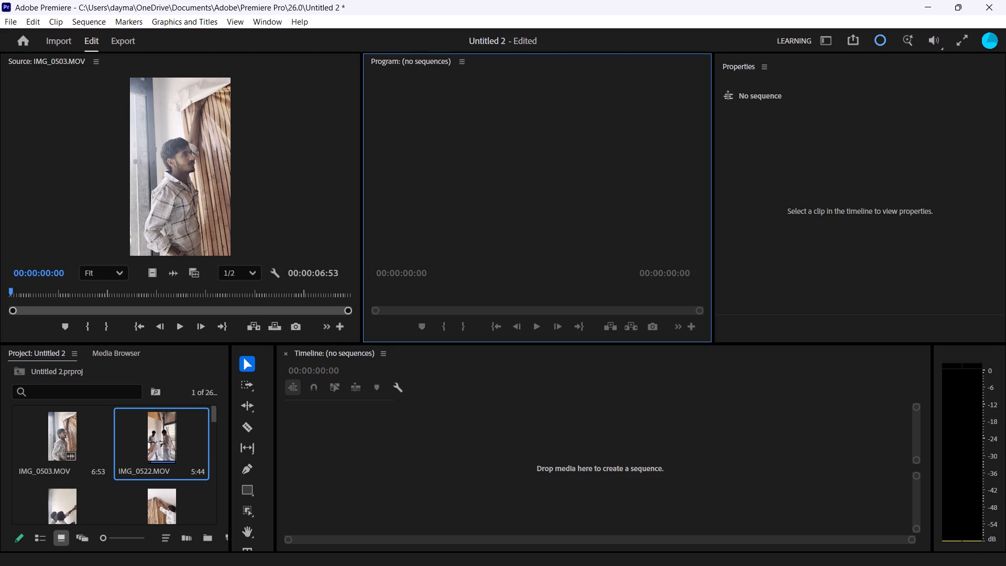
Preview the opening seconds of IMG_0503.MOV in the Source monitor.
click(67, 423)
key(space)
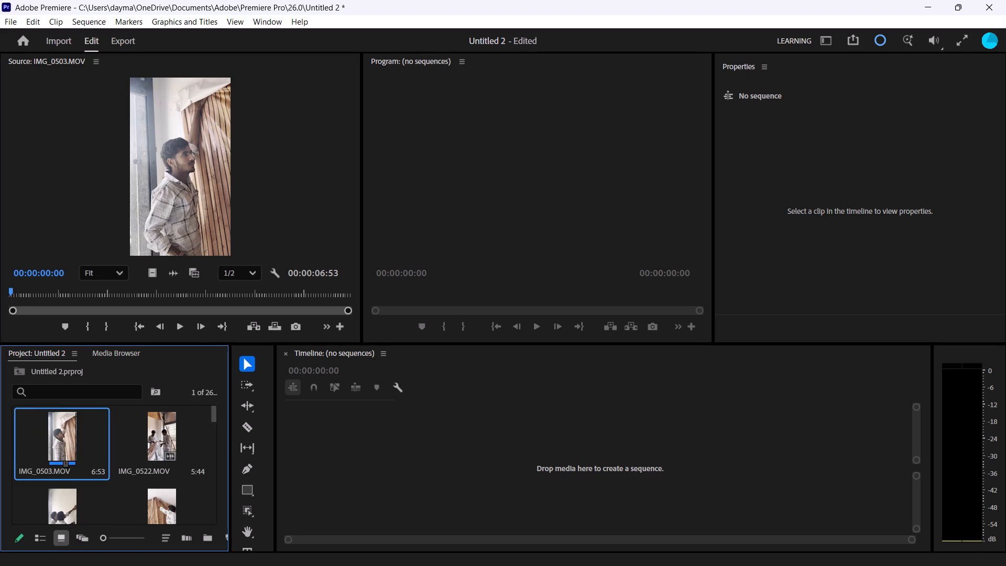
click(178, 325)
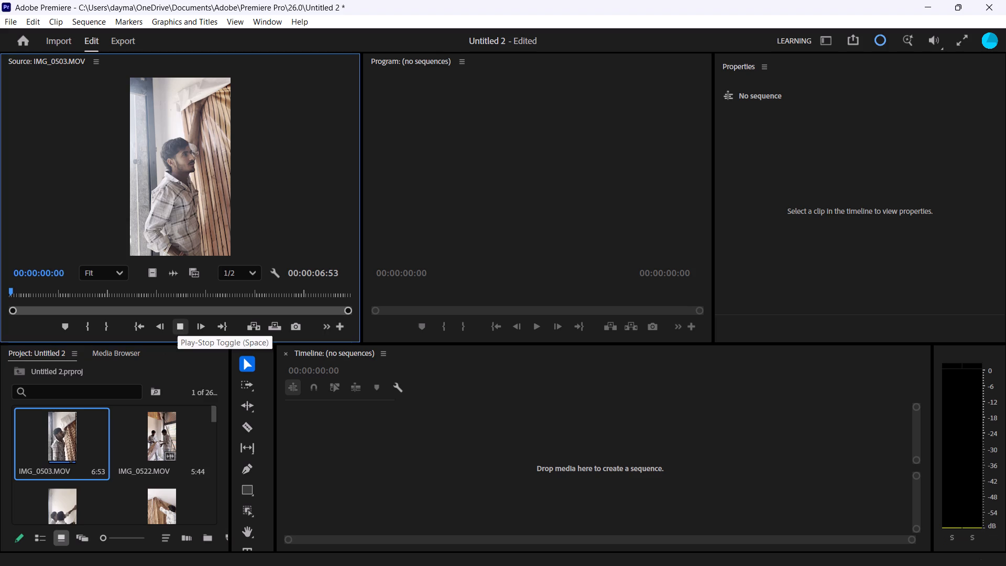
click(178, 325)
click(178, 325)
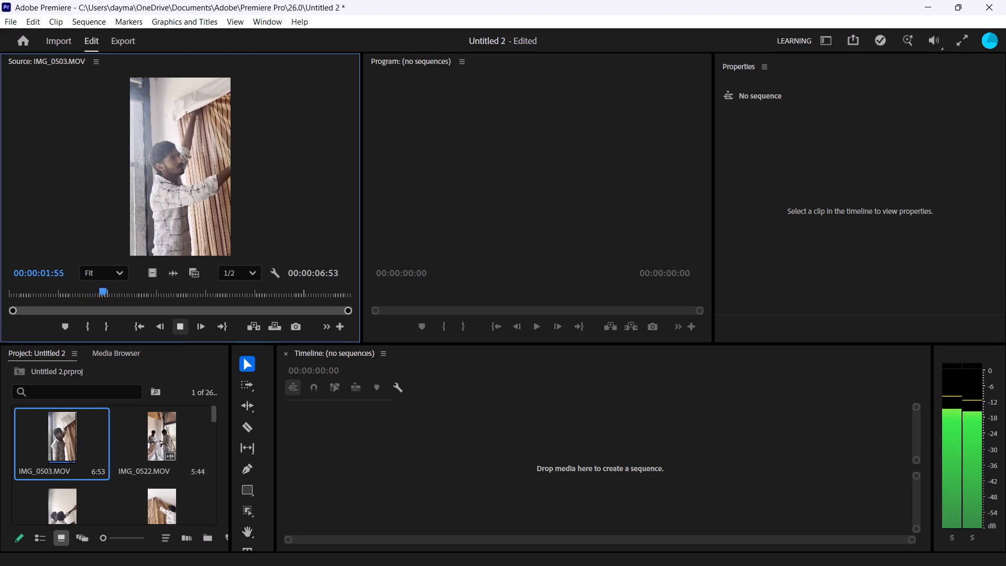
click(178, 325)
Load the clip IMG_0522.MOV into the Source monitor.
click(155, 439)
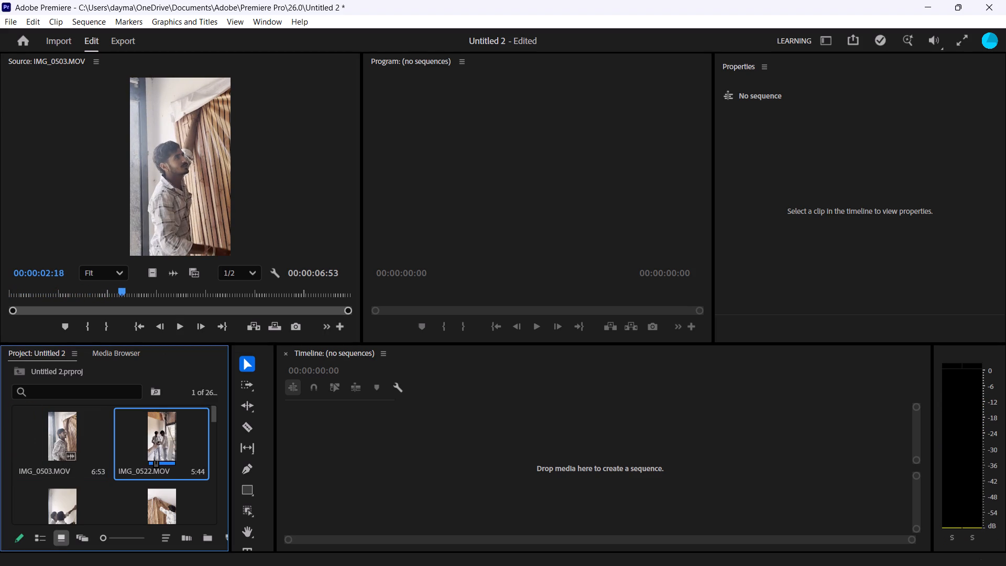
key(space)
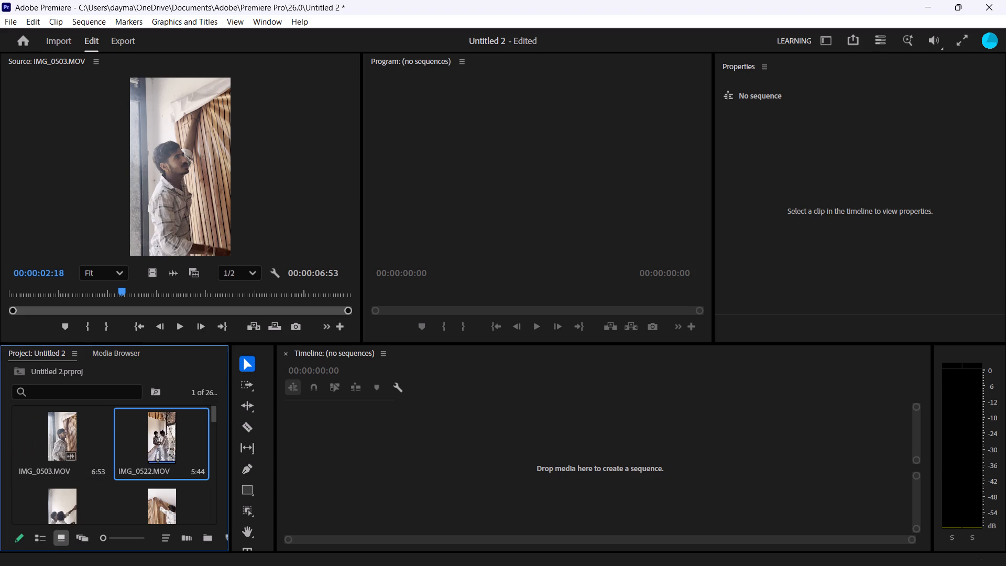
key(space)
double_click(161, 445)
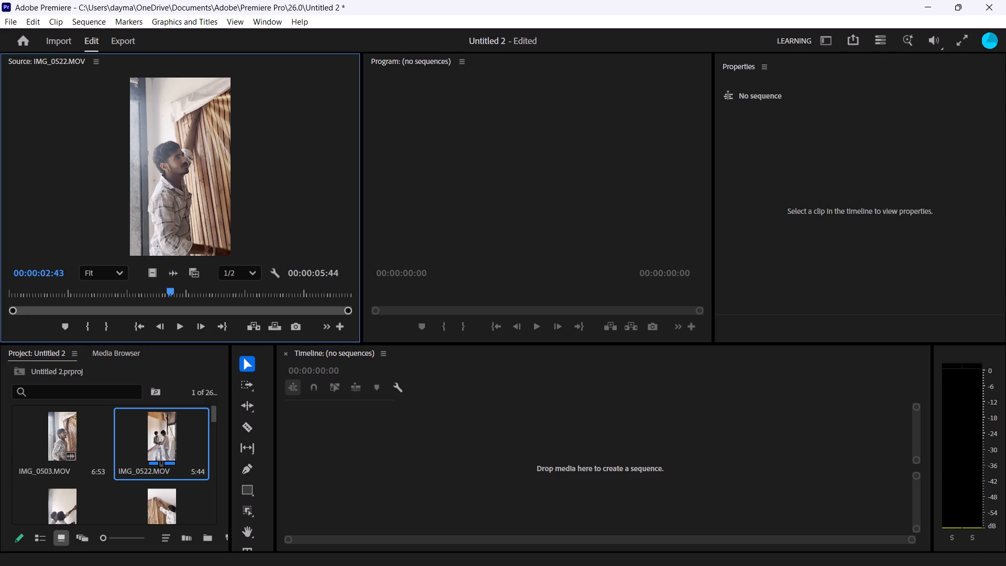
scroll(161, 445, down, 1)
scroll(119, 452, up, 6)
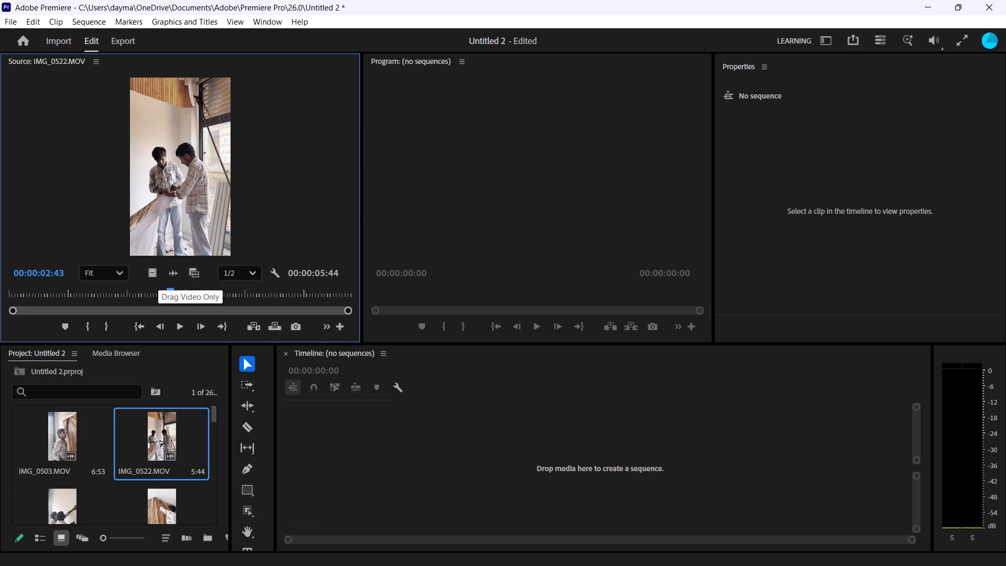
Play IMG_0522.MOV from its beginning in the Source monitor.
drag(79, 291, 62, 295)
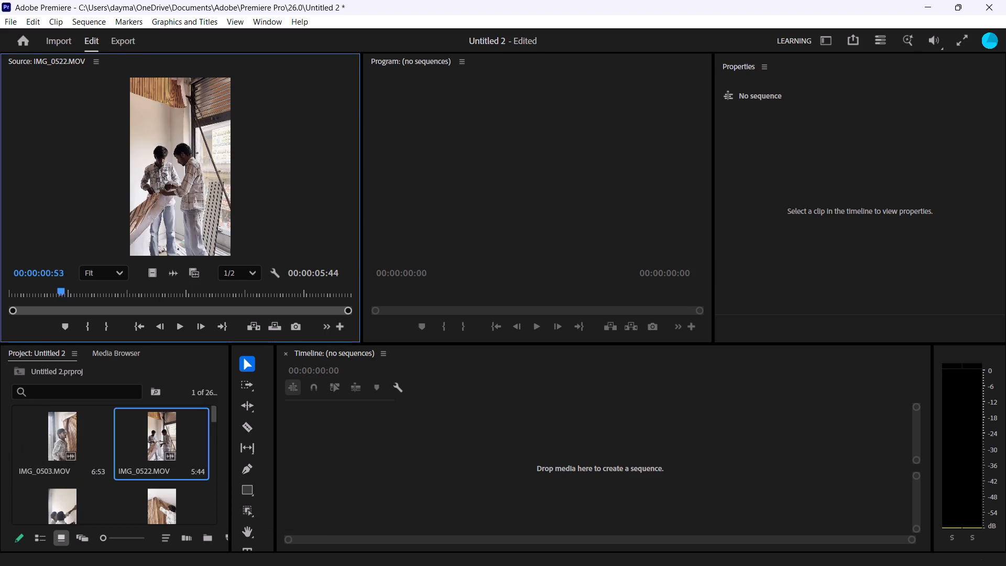
drag(62, 295, 0, 304)
key(space)
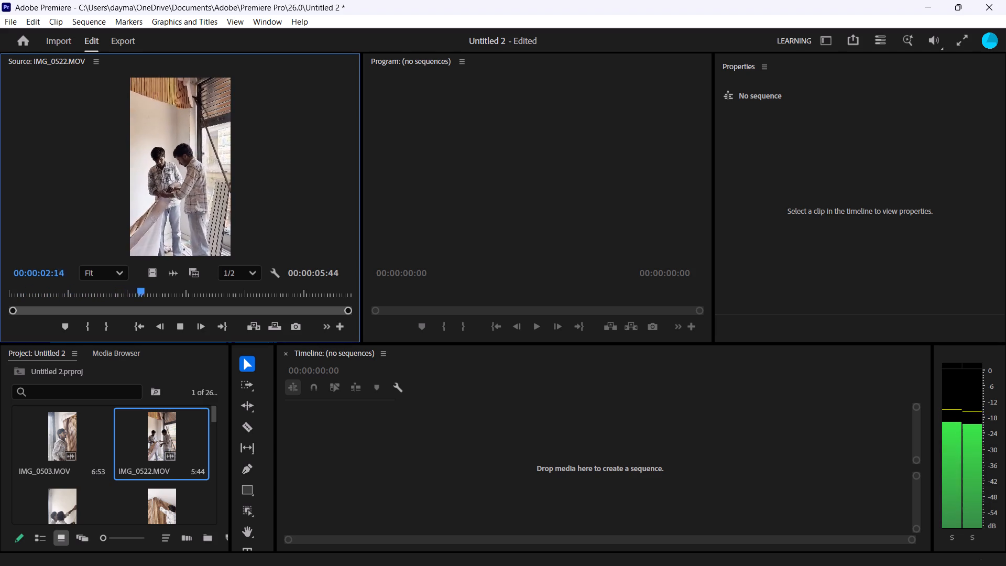
key(space)
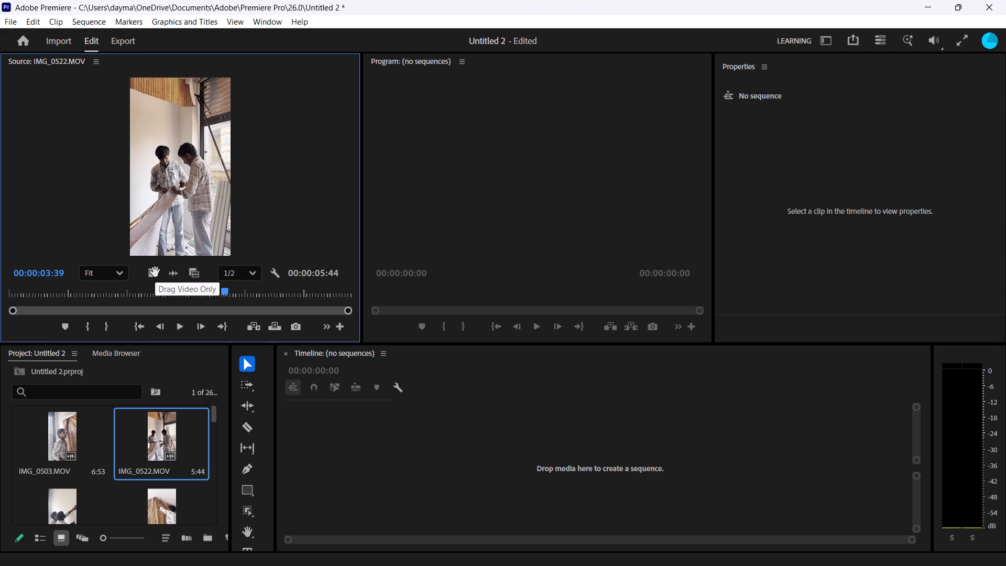
Create a sequence from only the video of IMG_0522.MOV and briefly play it back.
right_drag(155, 272, 194, 312)
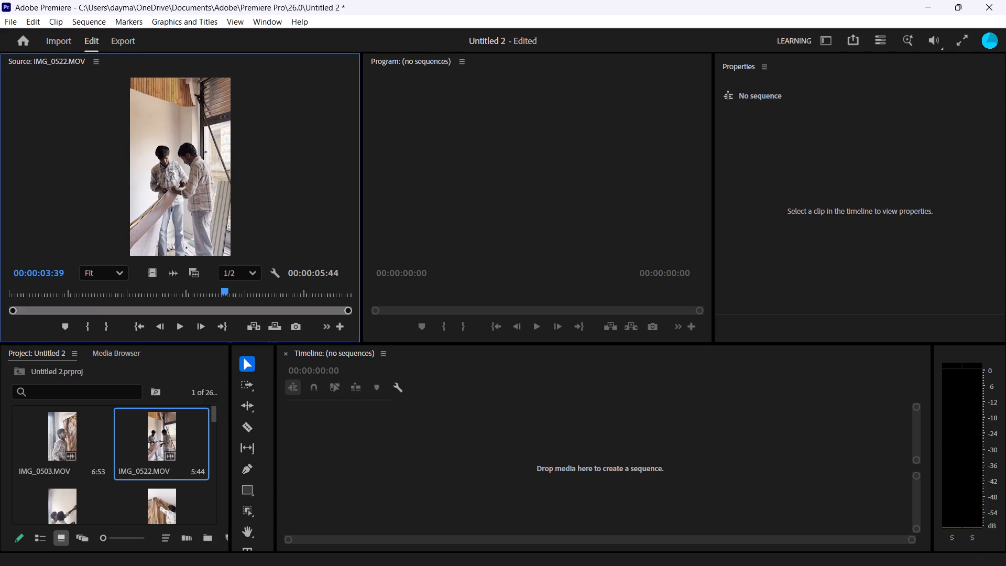
right_drag(194, 312, 170, 292)
click(151, 276)
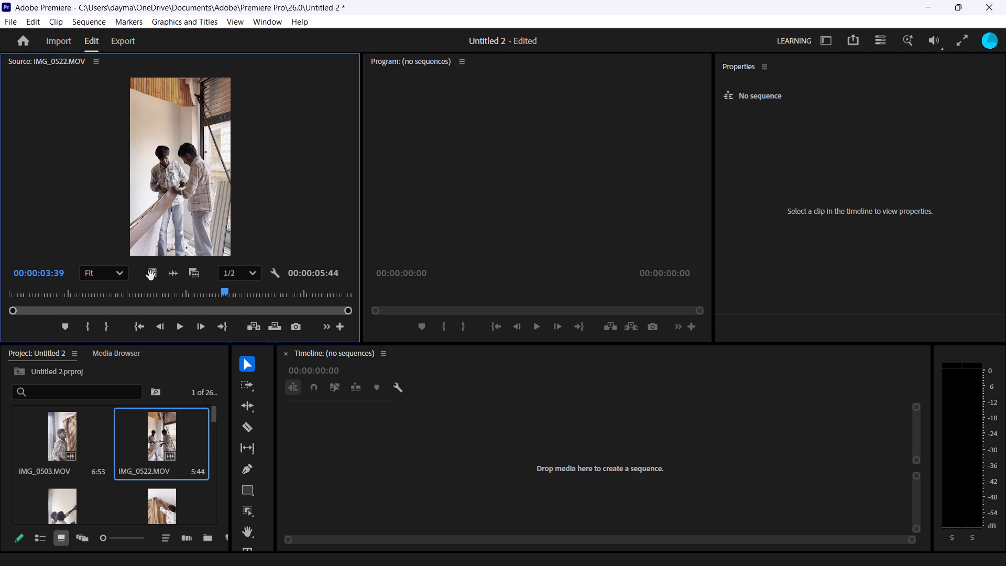
drag(151, 276, 334, 468)
drag(334, 468, 334, 469)
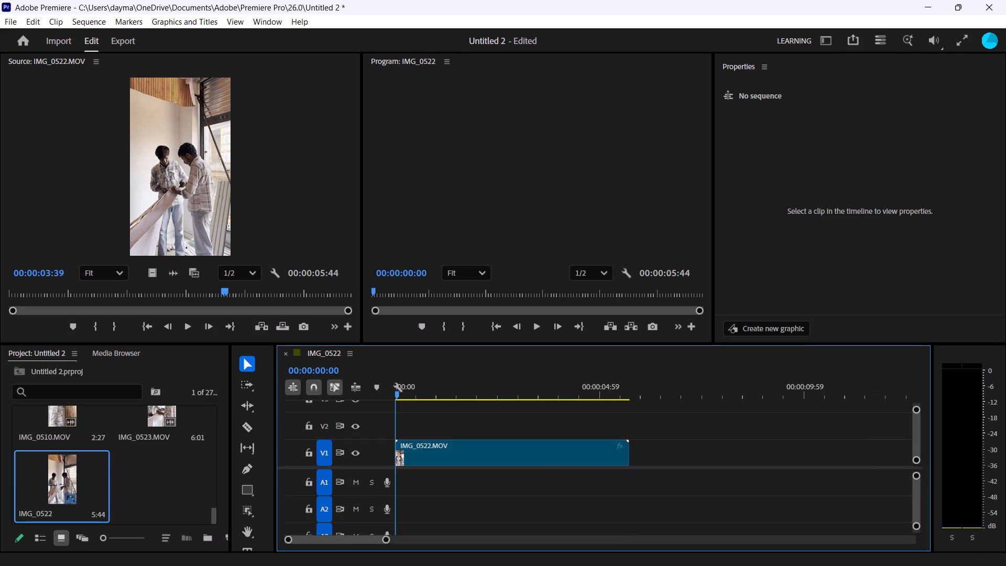
key(space)
key(space)
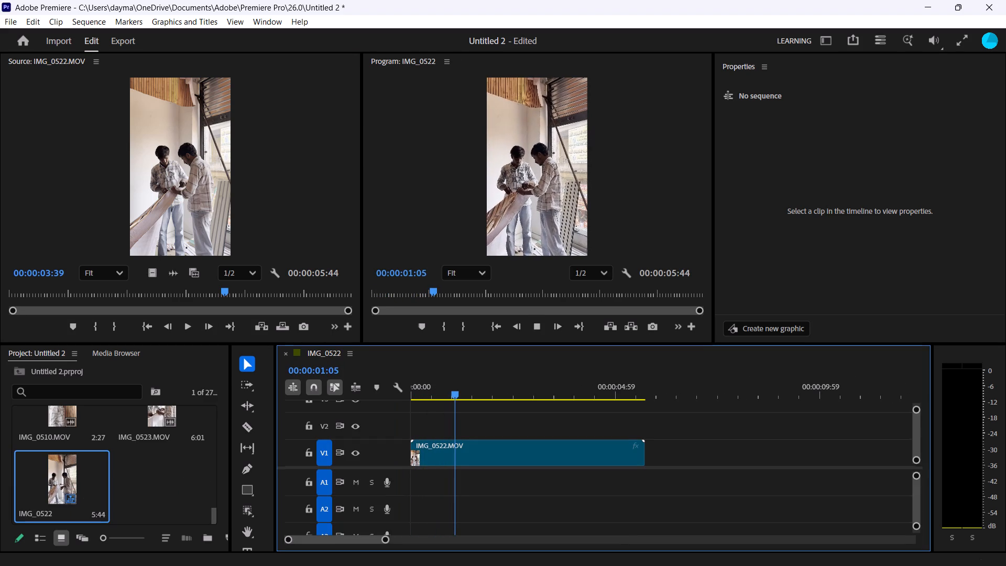
Delete the video-only IMG_0522.MOV clip from track V1.
click(473, 449)
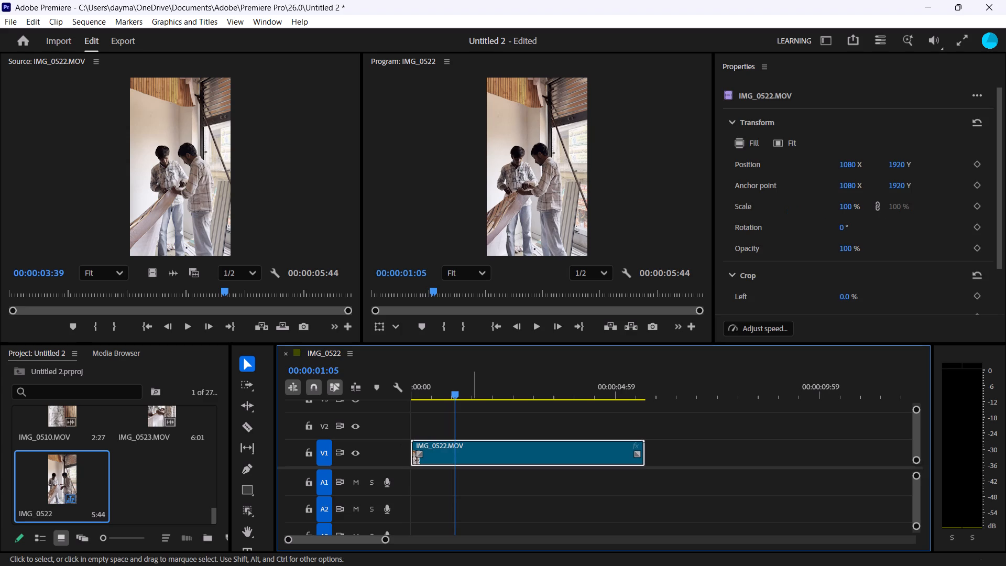
key(BackSpace)
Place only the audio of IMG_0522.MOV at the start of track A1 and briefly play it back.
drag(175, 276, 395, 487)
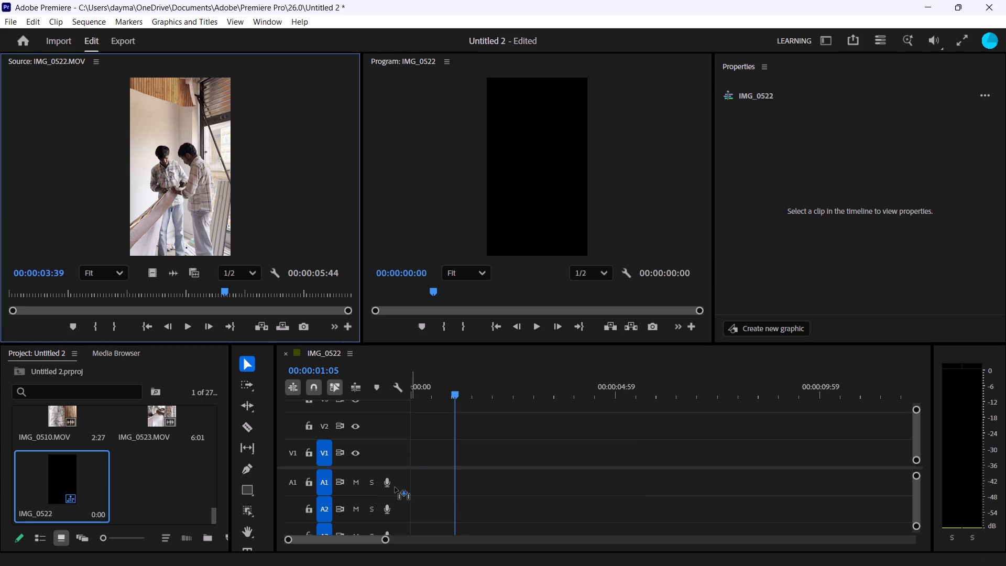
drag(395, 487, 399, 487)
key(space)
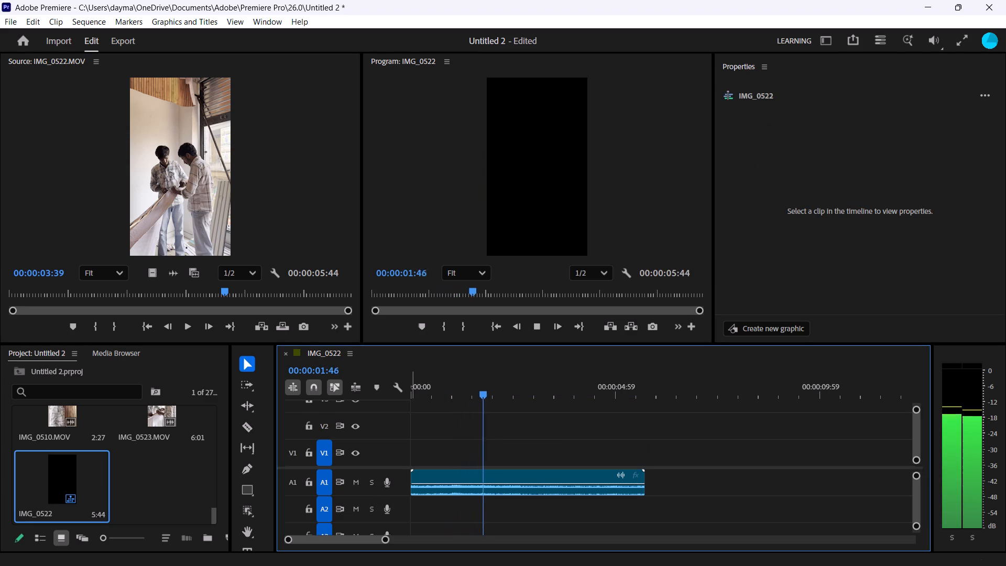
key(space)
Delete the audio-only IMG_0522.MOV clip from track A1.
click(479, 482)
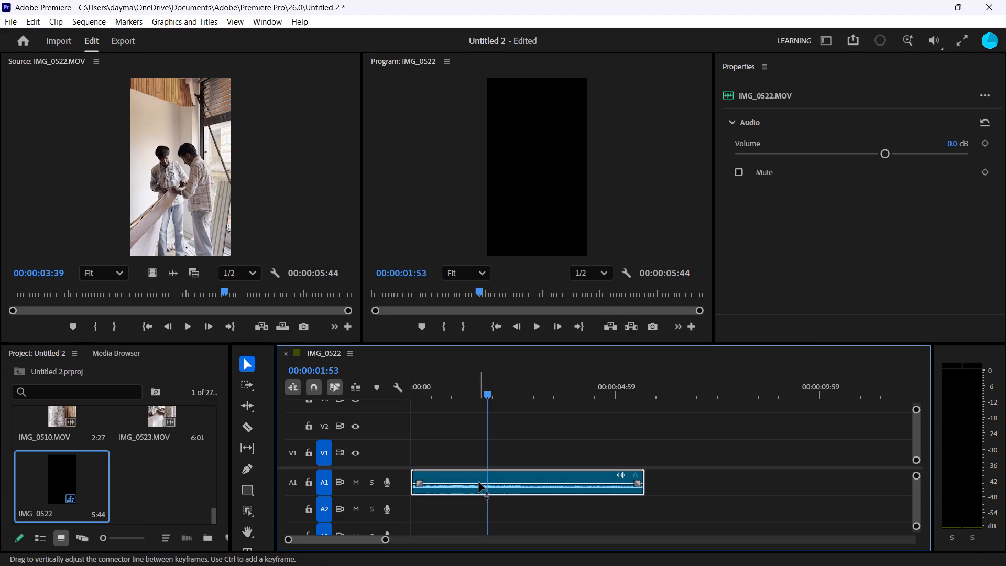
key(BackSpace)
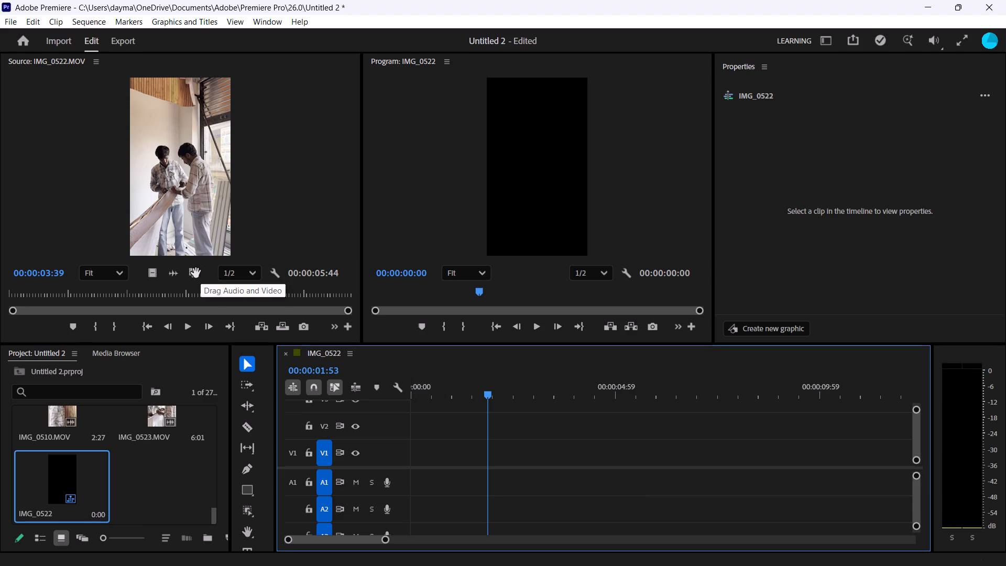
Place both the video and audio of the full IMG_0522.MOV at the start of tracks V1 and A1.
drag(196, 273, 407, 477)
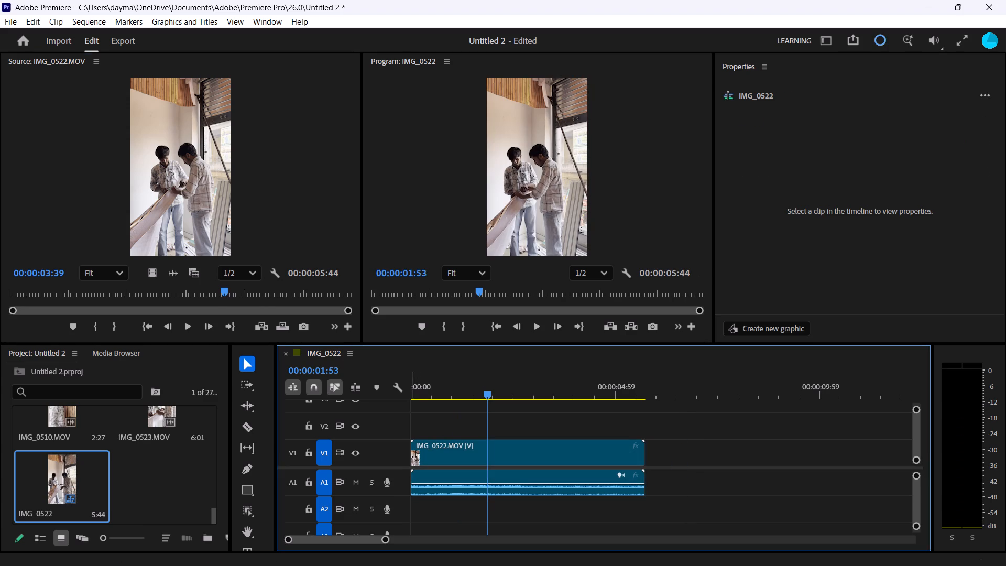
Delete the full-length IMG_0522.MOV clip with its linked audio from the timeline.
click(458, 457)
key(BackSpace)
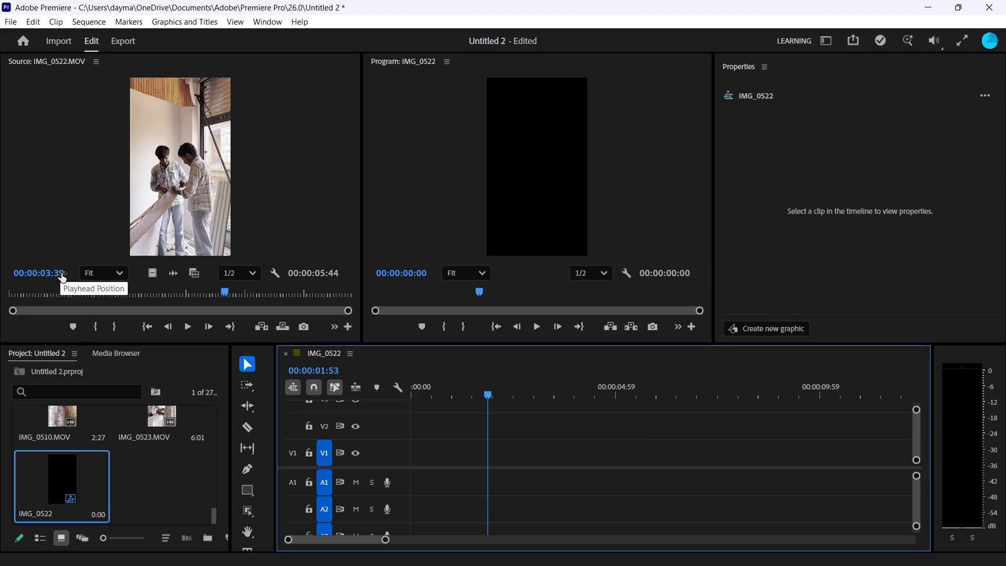
Mark a source range on IMG_0522.MOV with the In point at about 00:00:01:01 and the Out point at about 00:00:03:32.
click(103, 293)
drag(103, 293, 71, 298)
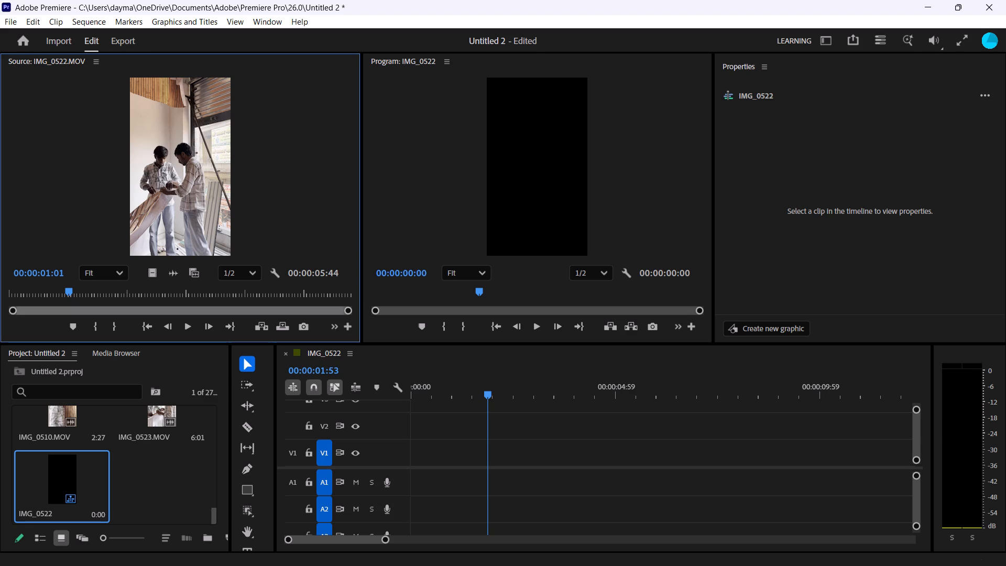
click(99, 324)
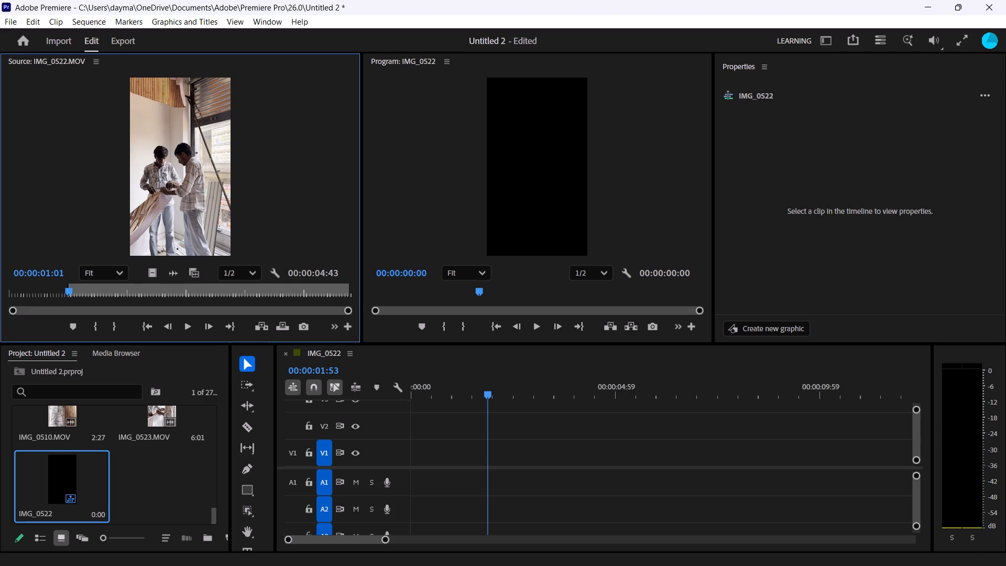
click(218, 288)
click(110, 329)
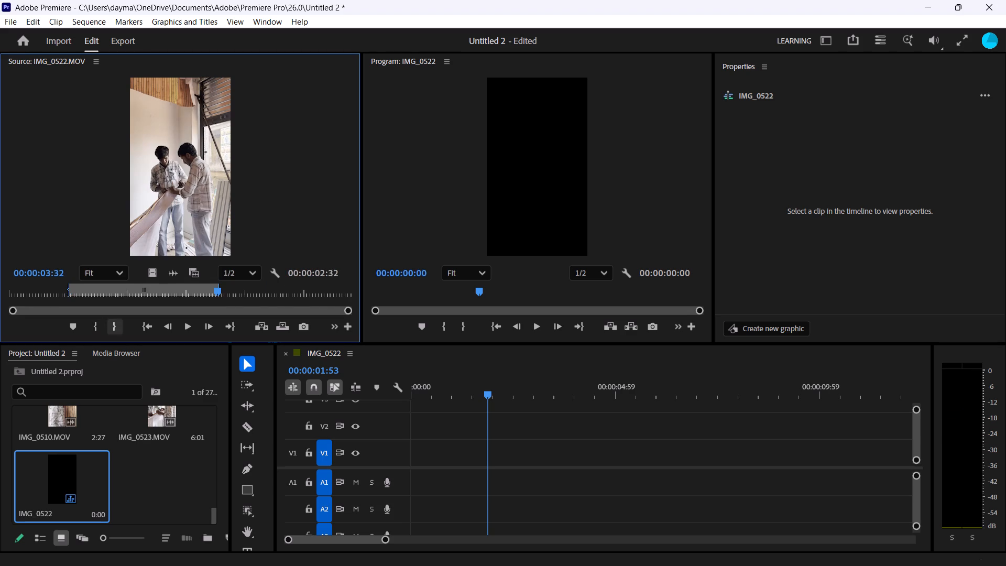
Place the marked range of IMG_0522.MOV, video and audio, at the start of tracks V1 and A1.
drag(196, 268, 415, 442)
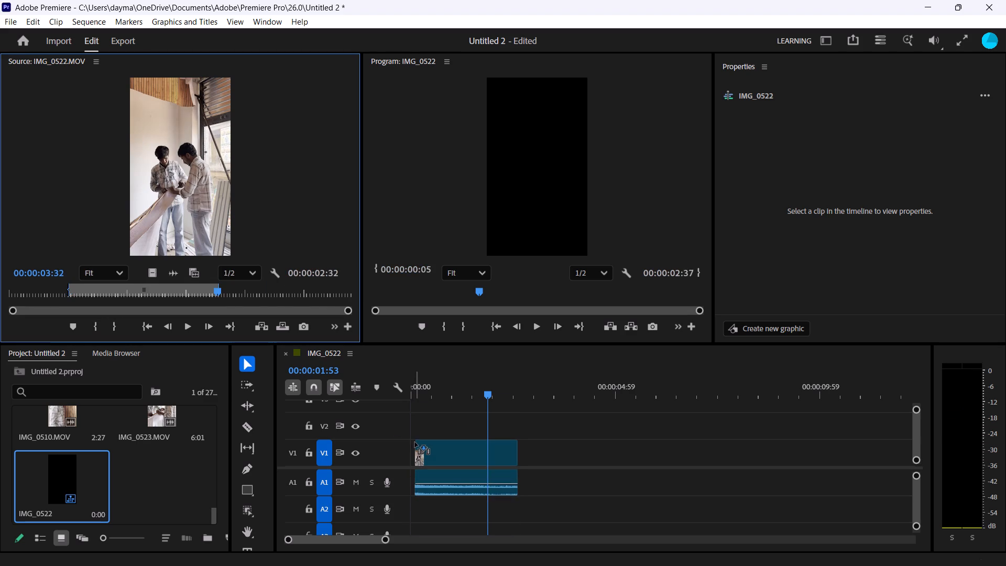
drag(415, 442, 409, 443)
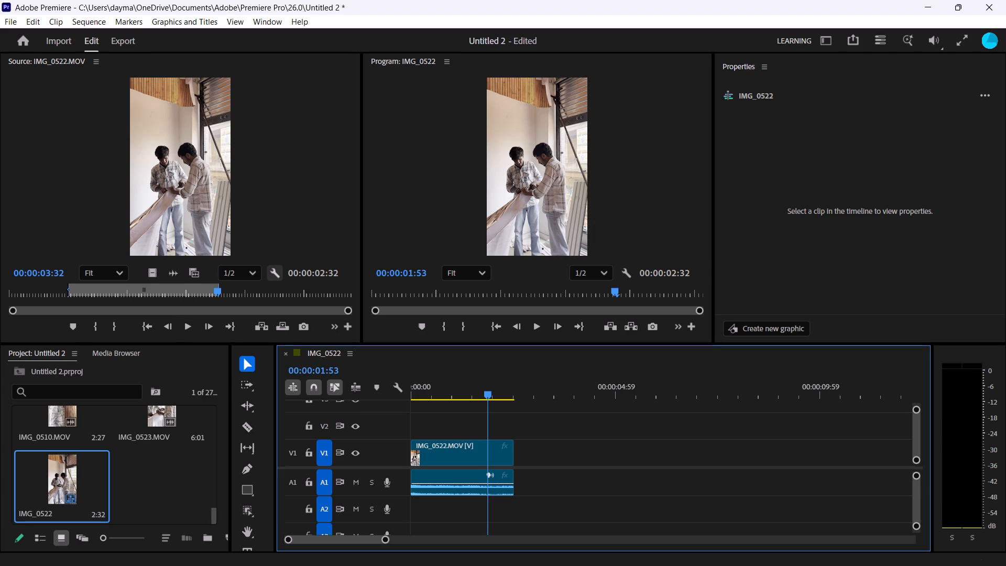
Extend the source In point of IMG_0522.MOV back to the beginning of the clip.
drag(69, 287, 0, 305)
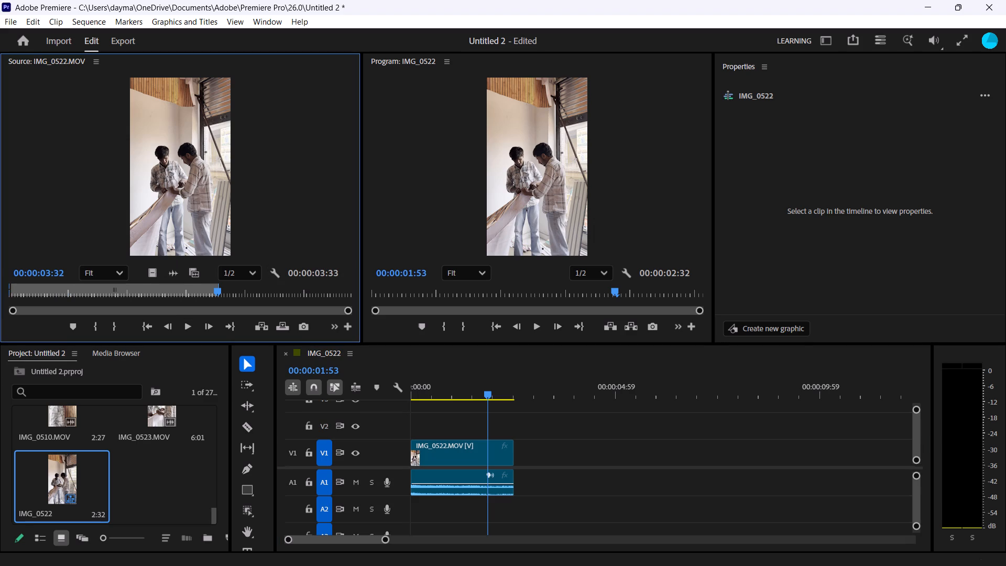
Extend the source Out point of IMG_0522.MOV to the end of the clip.
drag(218, 287, 465, 297)
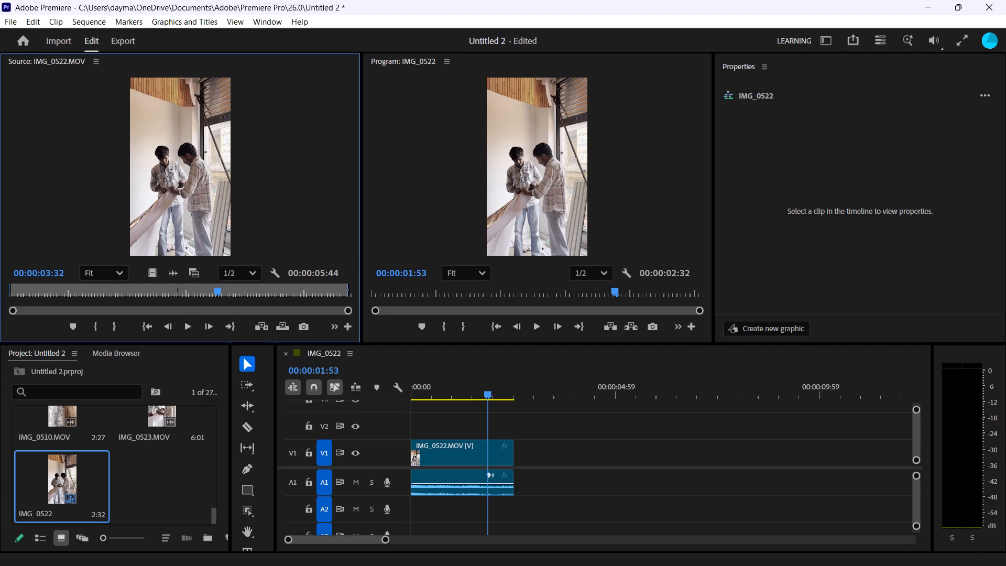
Delete the IMG_0522.MOV clip with its linked audio from the timeline.
click(475, 460)
key(BackSpace)
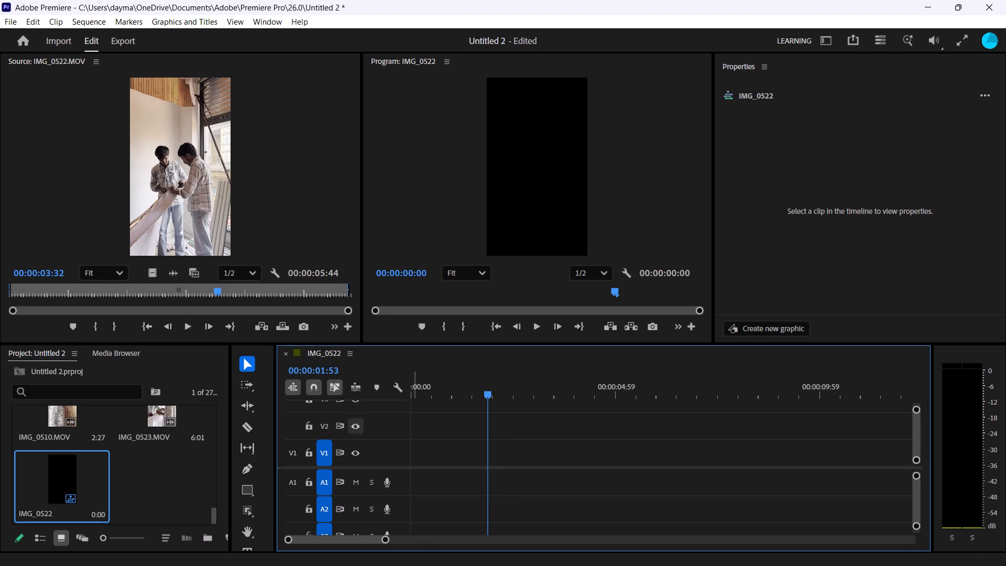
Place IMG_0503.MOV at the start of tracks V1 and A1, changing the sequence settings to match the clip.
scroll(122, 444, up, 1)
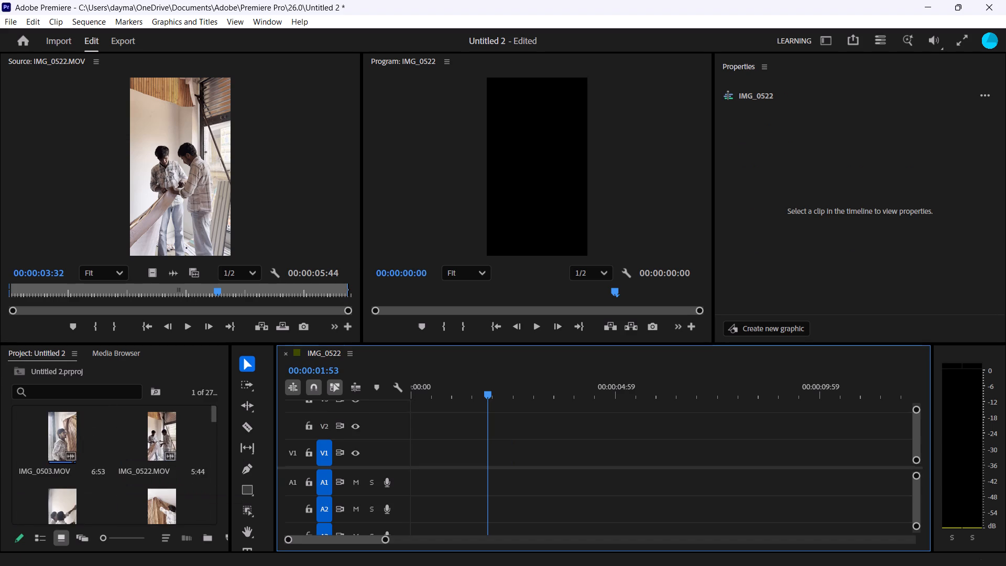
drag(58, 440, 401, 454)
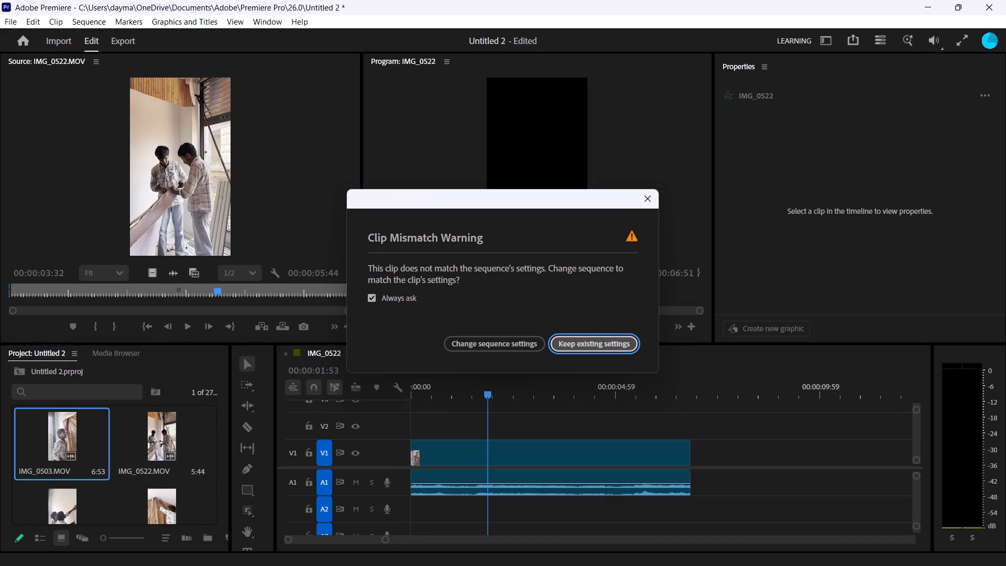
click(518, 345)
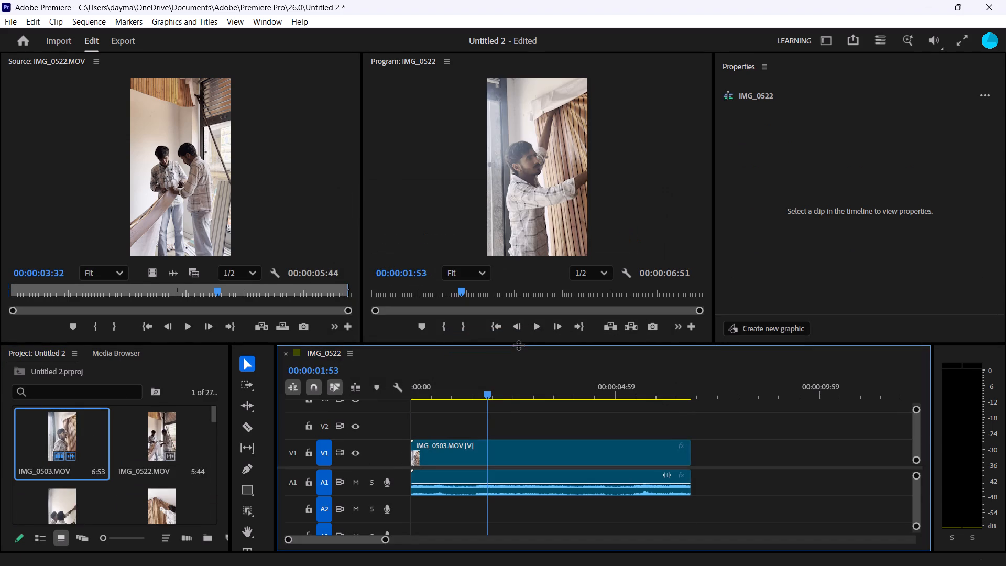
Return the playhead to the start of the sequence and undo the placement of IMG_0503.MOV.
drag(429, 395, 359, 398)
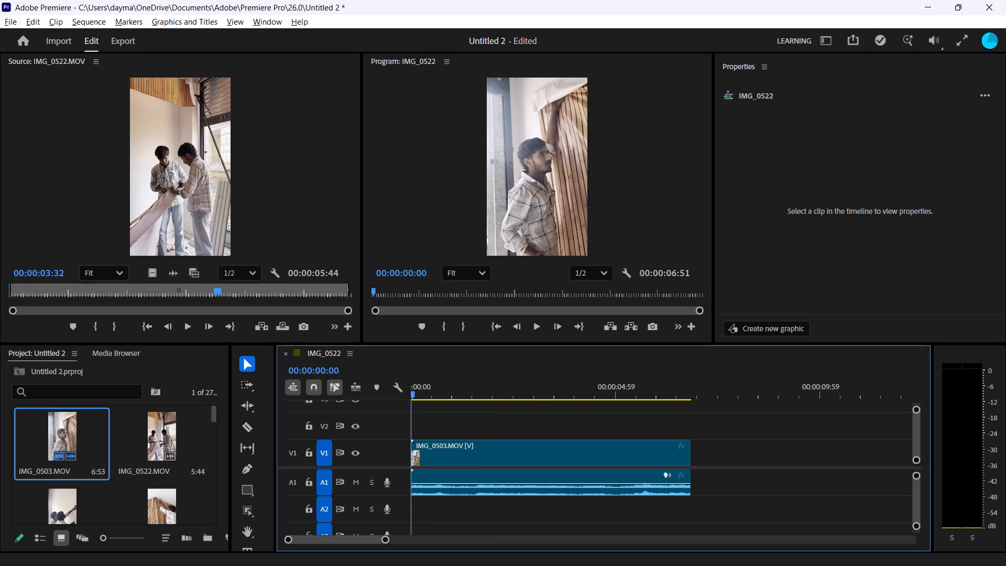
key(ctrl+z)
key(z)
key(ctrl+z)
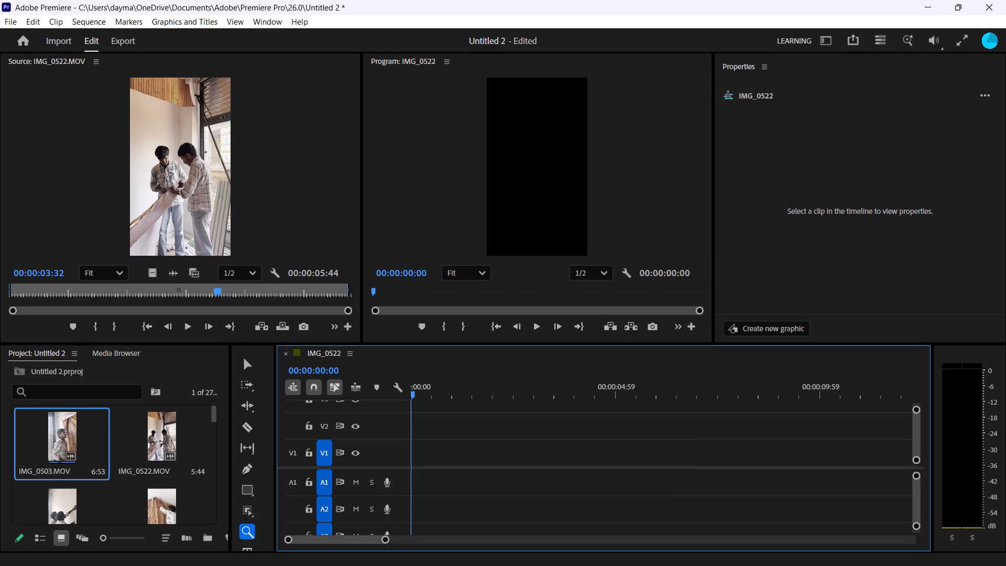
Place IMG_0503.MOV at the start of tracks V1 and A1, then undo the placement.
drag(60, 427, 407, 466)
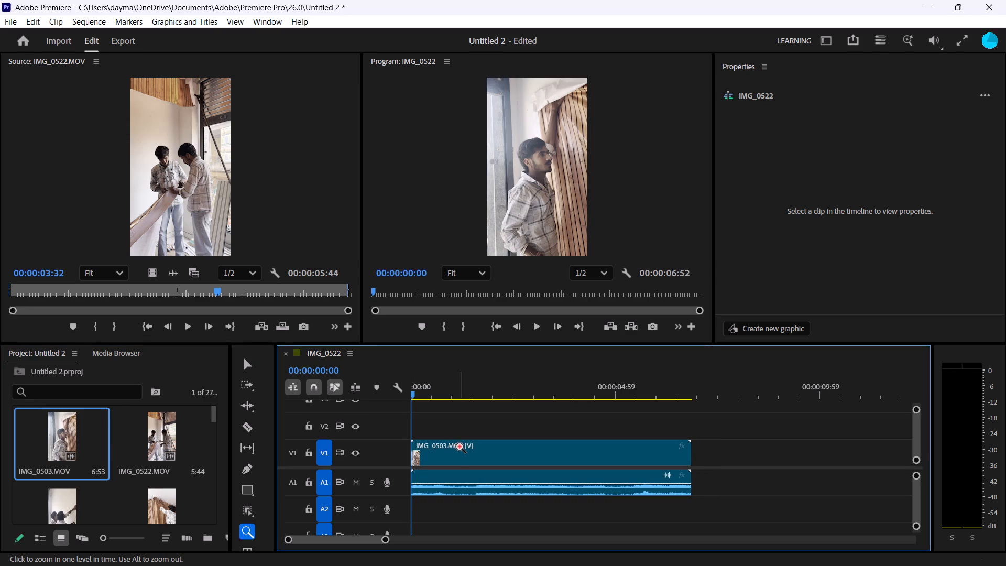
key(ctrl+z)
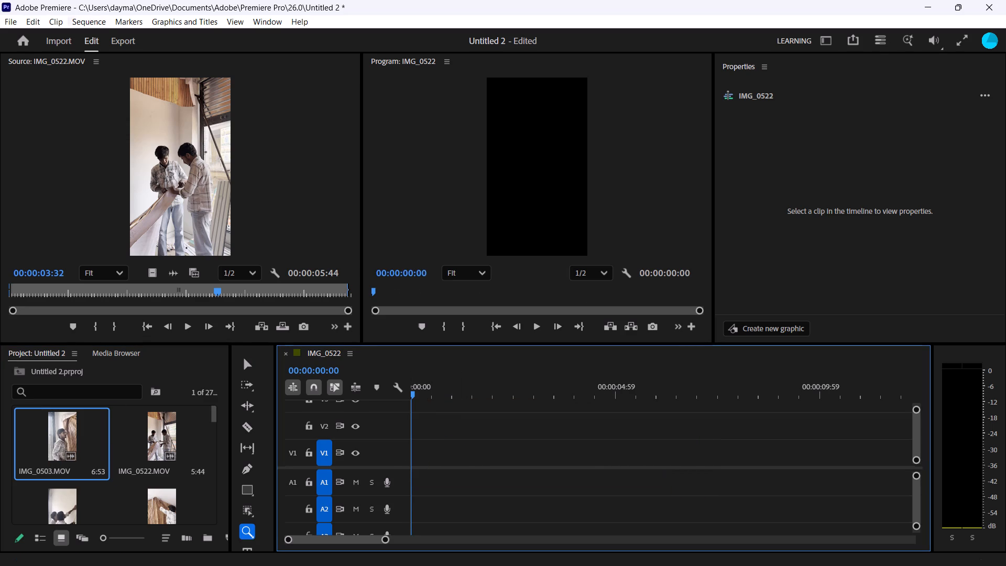
Review the sequence settings, including timebase, frame size, audio and video preview options, without changing them.
click(93, 18)
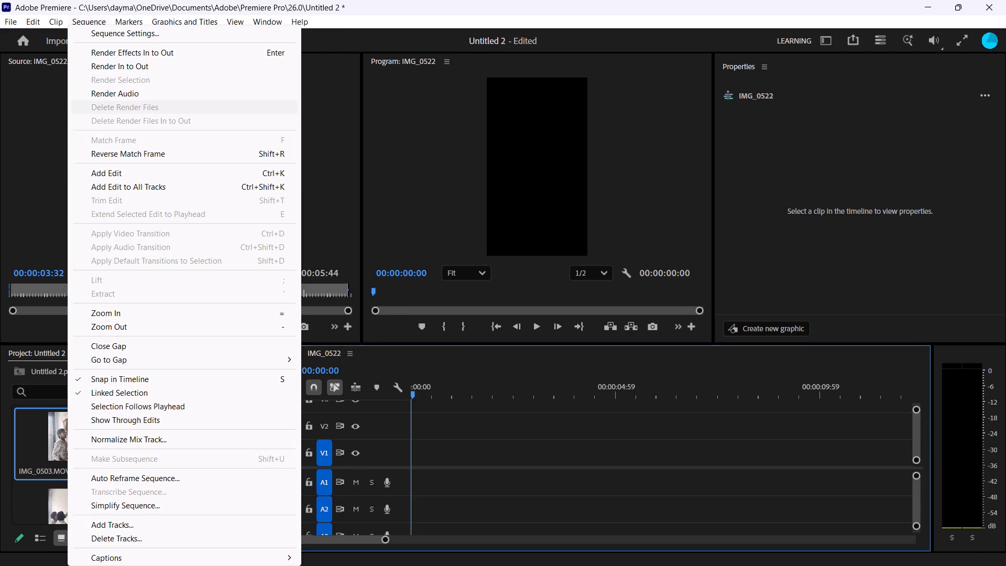
click(98, 31)
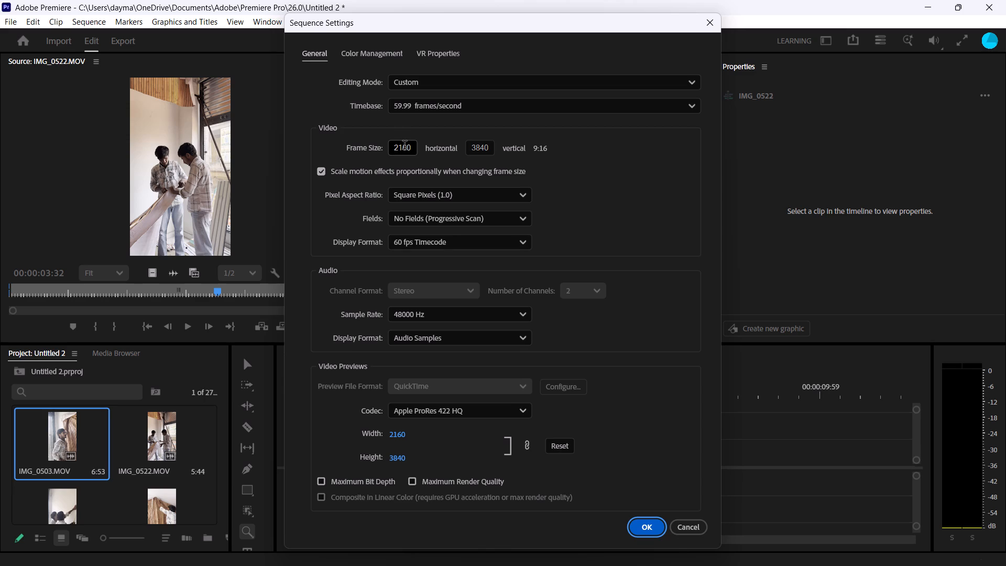
scroll(412, 251, down, 2)
click(693, 528)
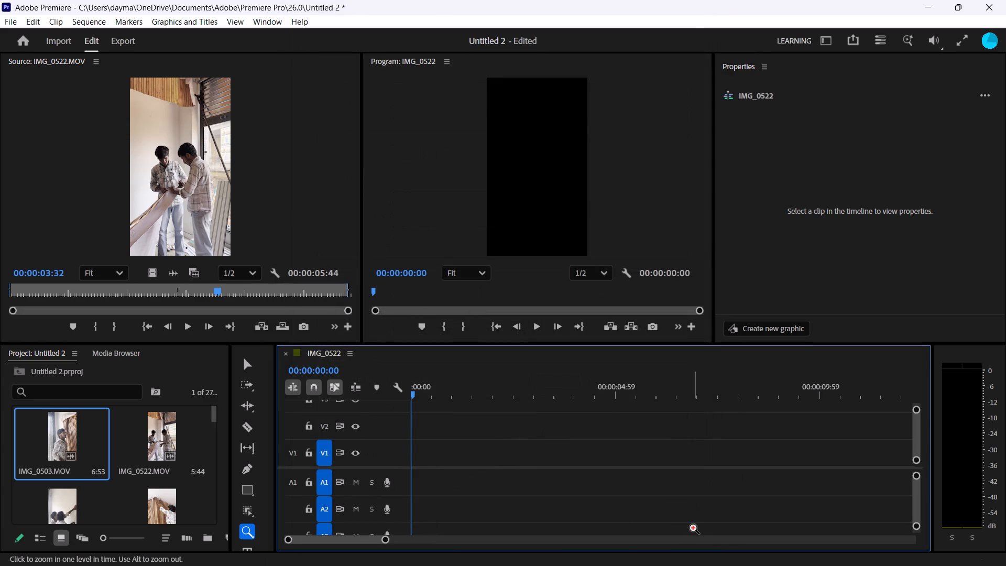
click(96, 17)
click(97, 38)
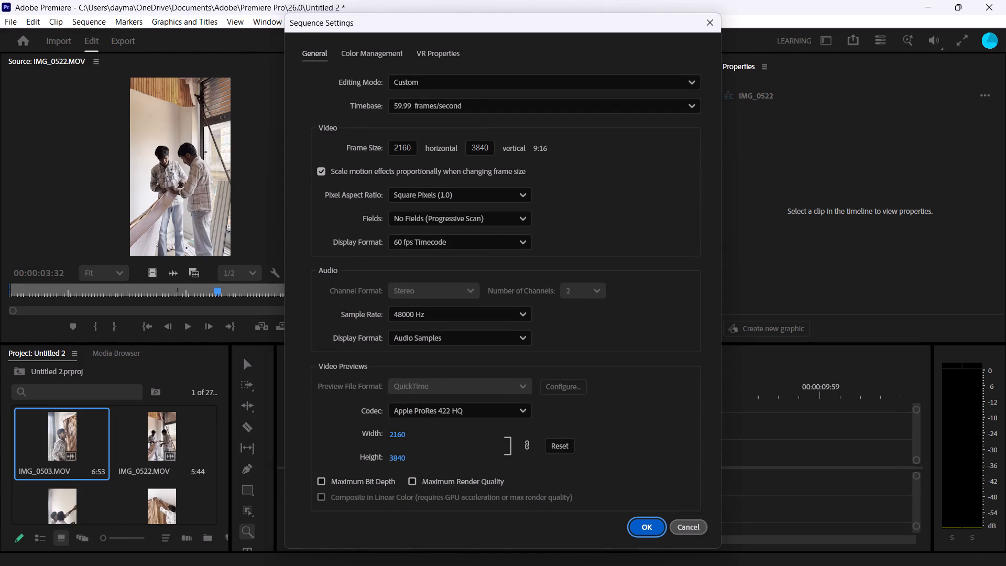
click(687, 529)
click(688, 528)
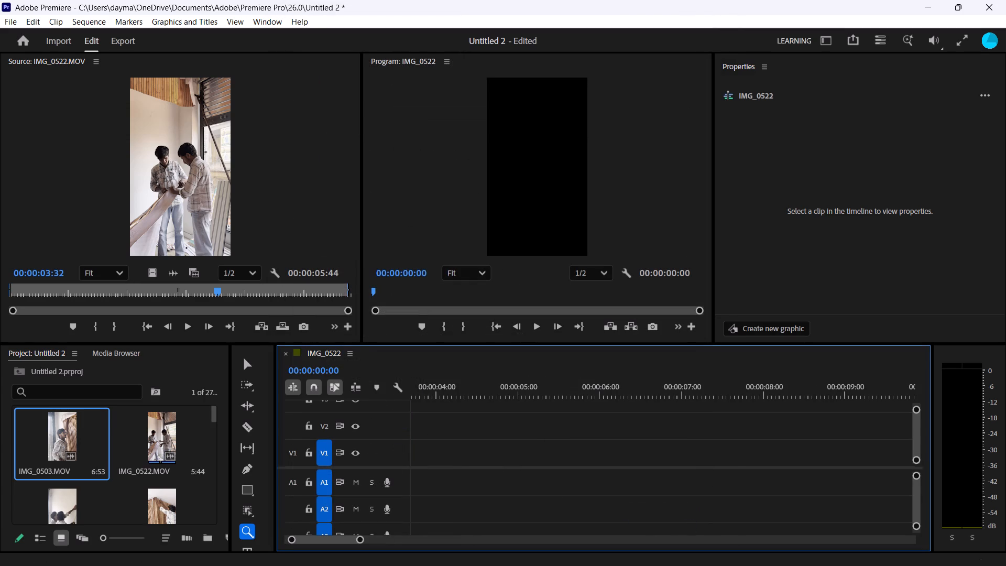
Place IMG_0503.MOV, video and audio, on tracks V1 and A1 at about 00:00:04:06.
drag(53, 427, 414, 447)
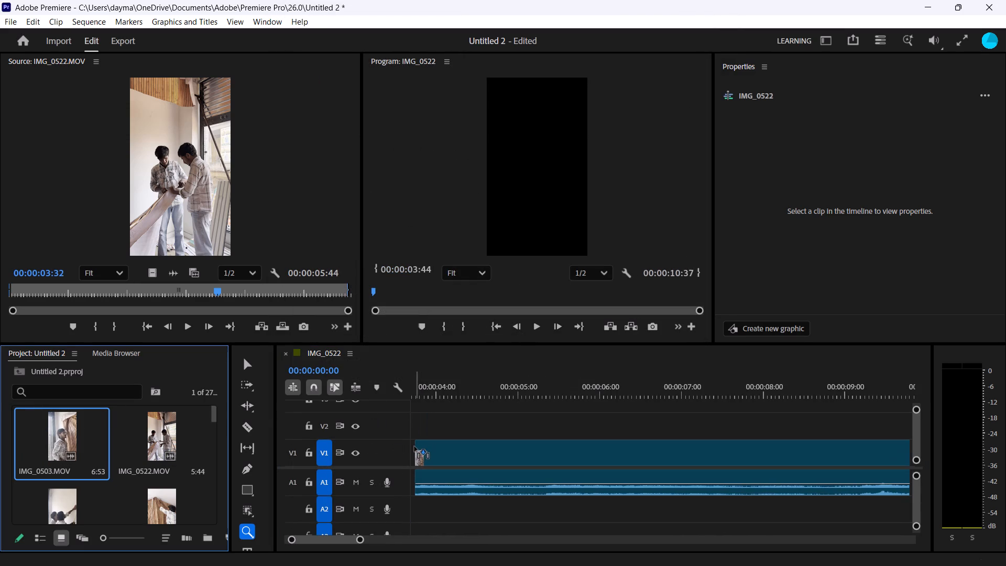
drag(414, 447, 358, 453)
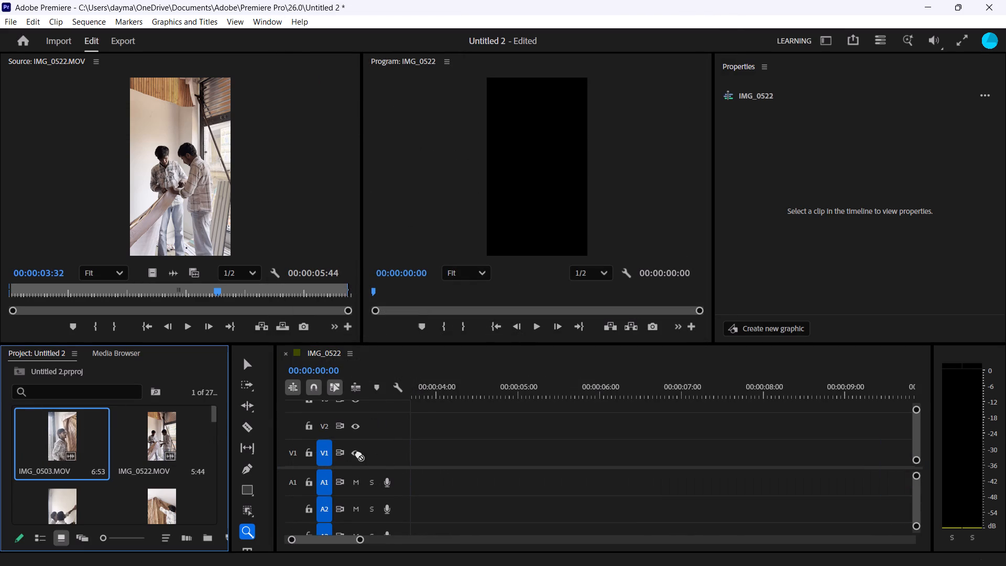
drag(358, 453, 444, 458)
scroll(444, 458, right, 2)
scroll(444, 458, down, 3)
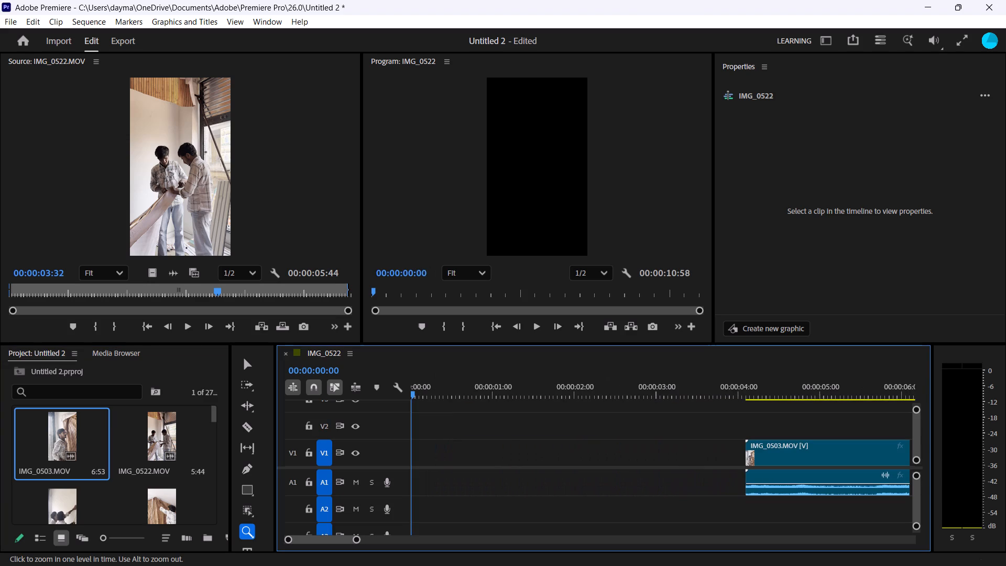
Move the IMG_0503.MOV clip with its linked audio back to the start of the sequence.
scroll(444, 458, down, 3)
click(781, 454)
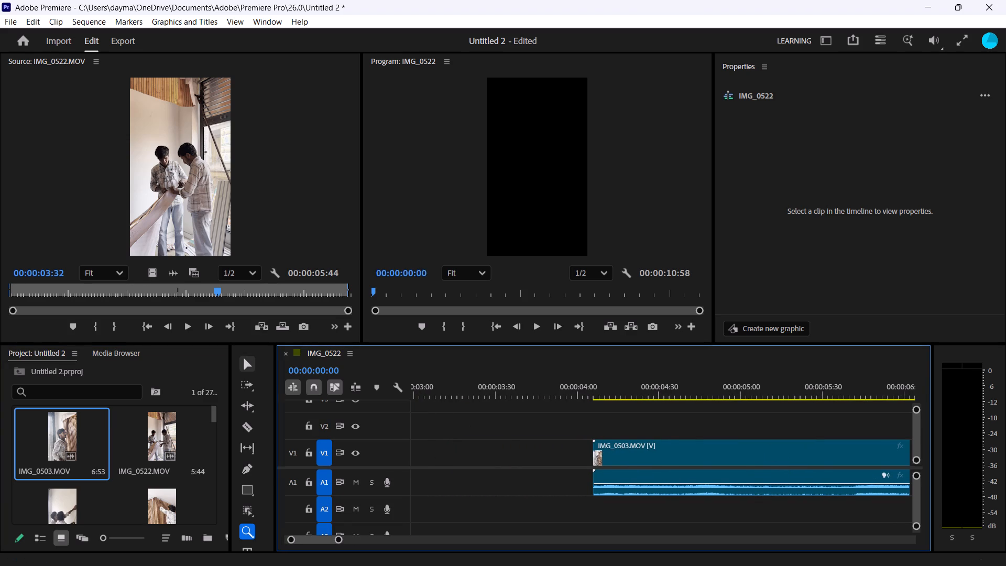
drag(246, 363, 692, 456)
drag(692, 456, 303, 443)
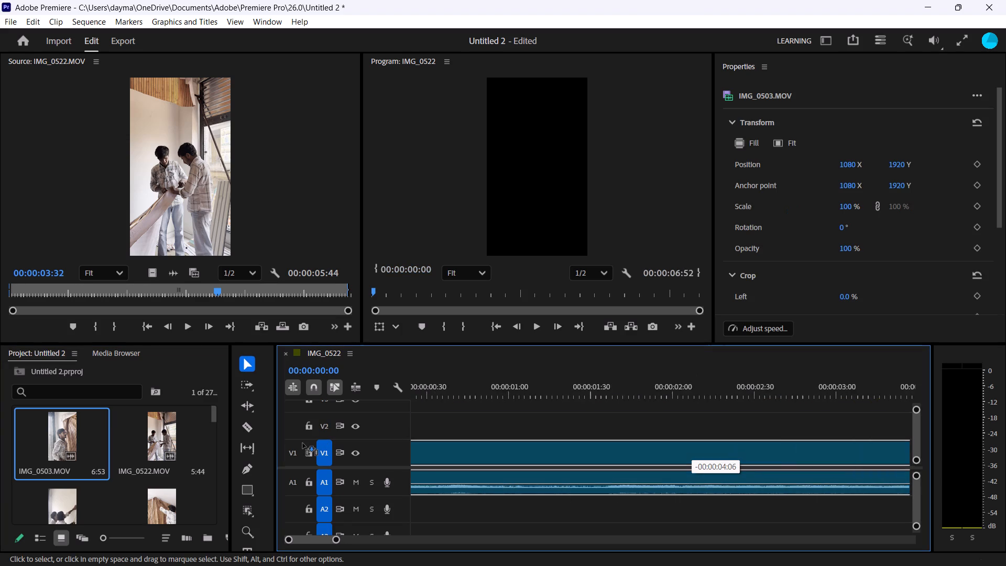
drag(303, 443, 302, 443)
Play the first second or so of the sequence and stop playback.
key(space)
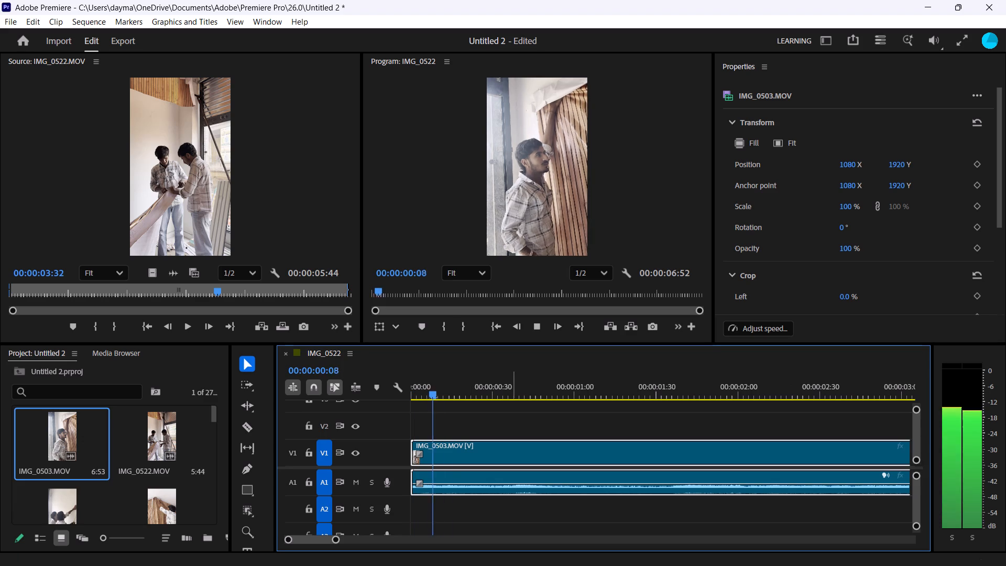
key(space)
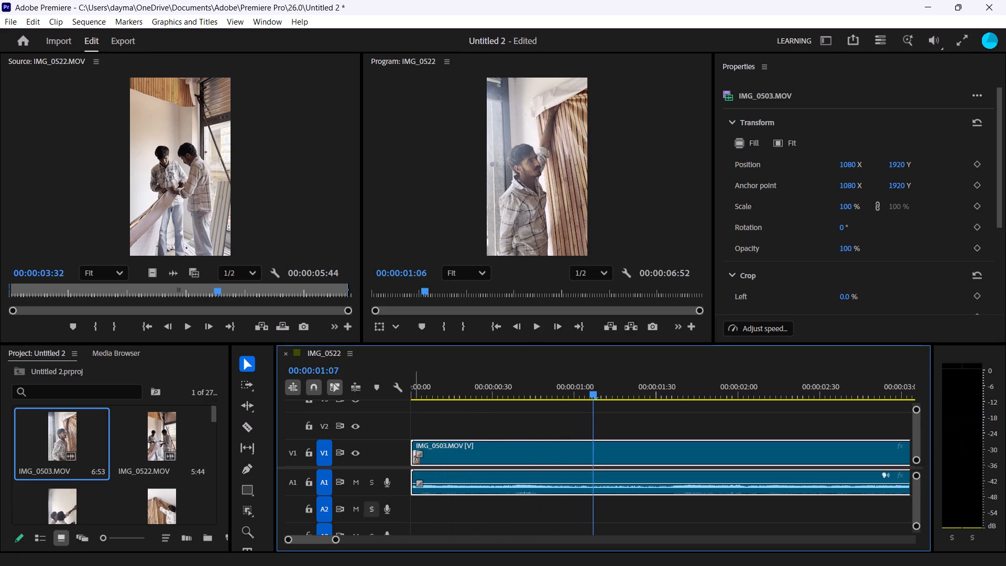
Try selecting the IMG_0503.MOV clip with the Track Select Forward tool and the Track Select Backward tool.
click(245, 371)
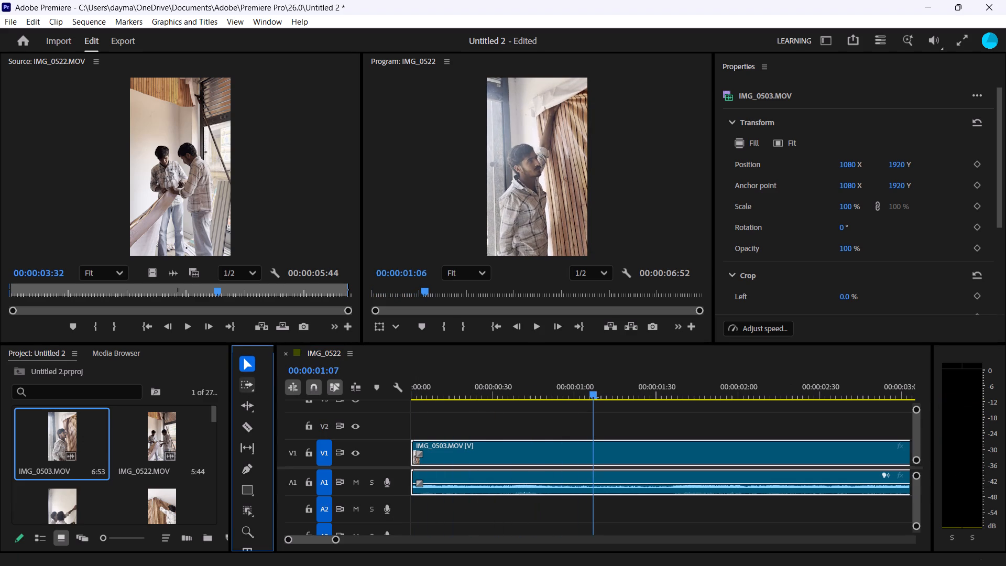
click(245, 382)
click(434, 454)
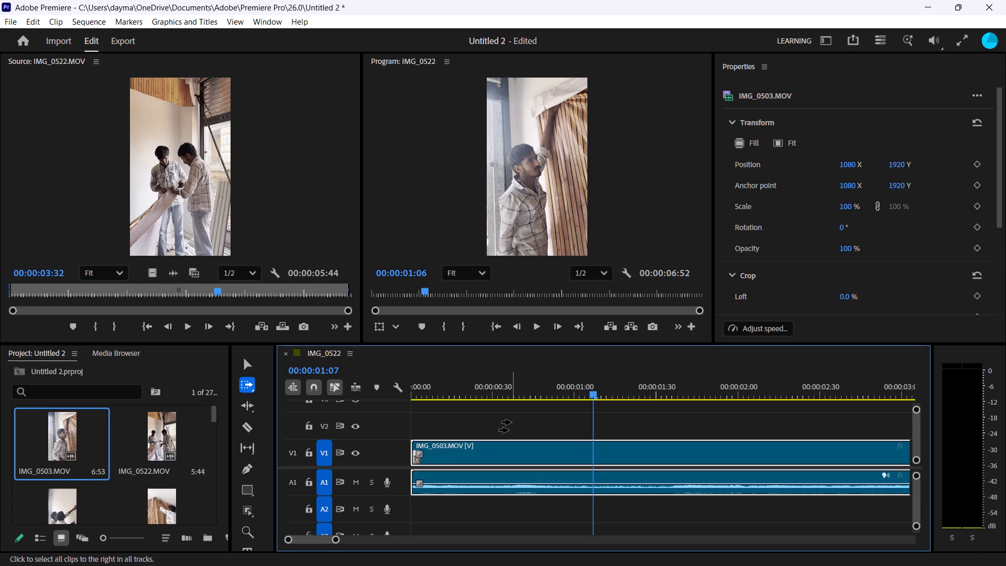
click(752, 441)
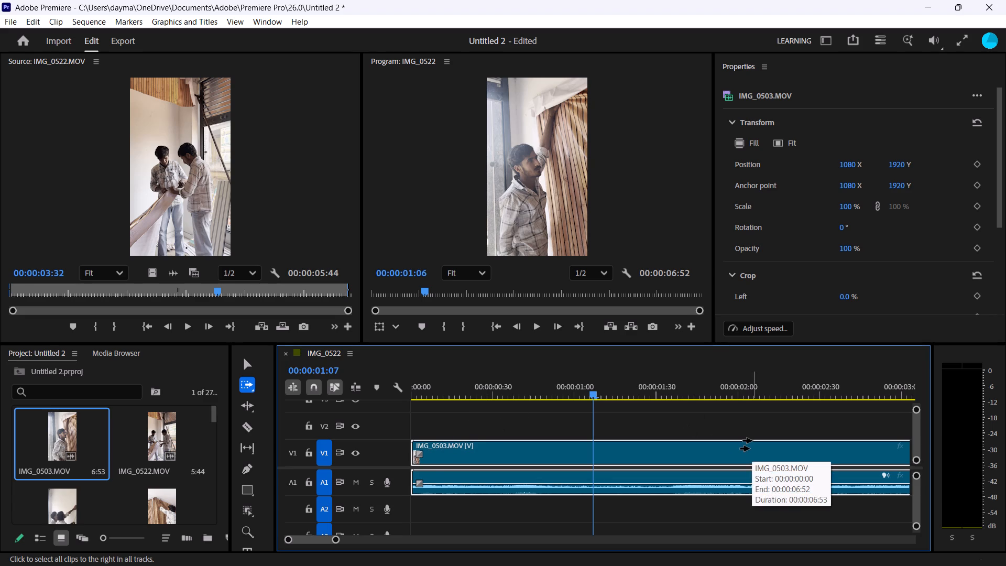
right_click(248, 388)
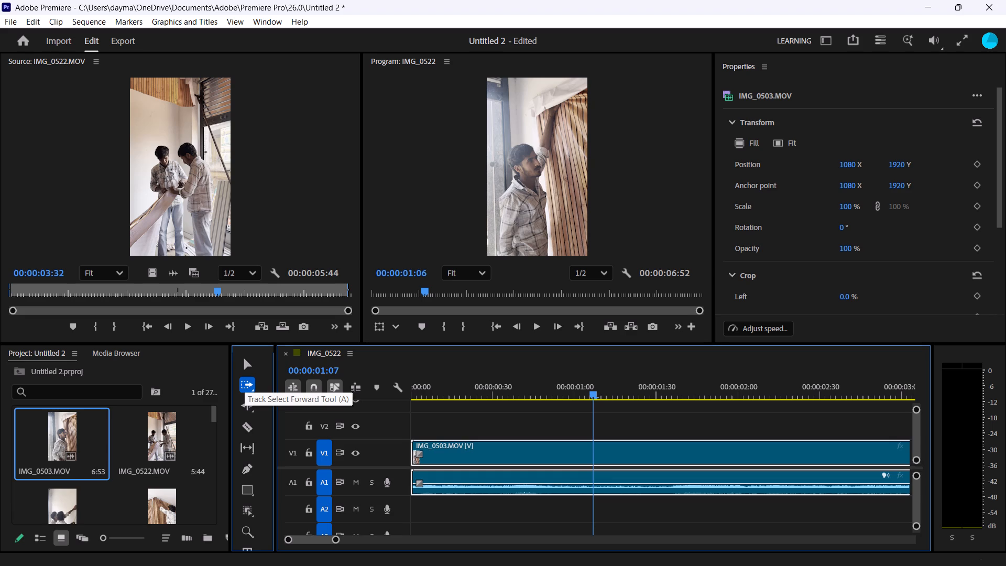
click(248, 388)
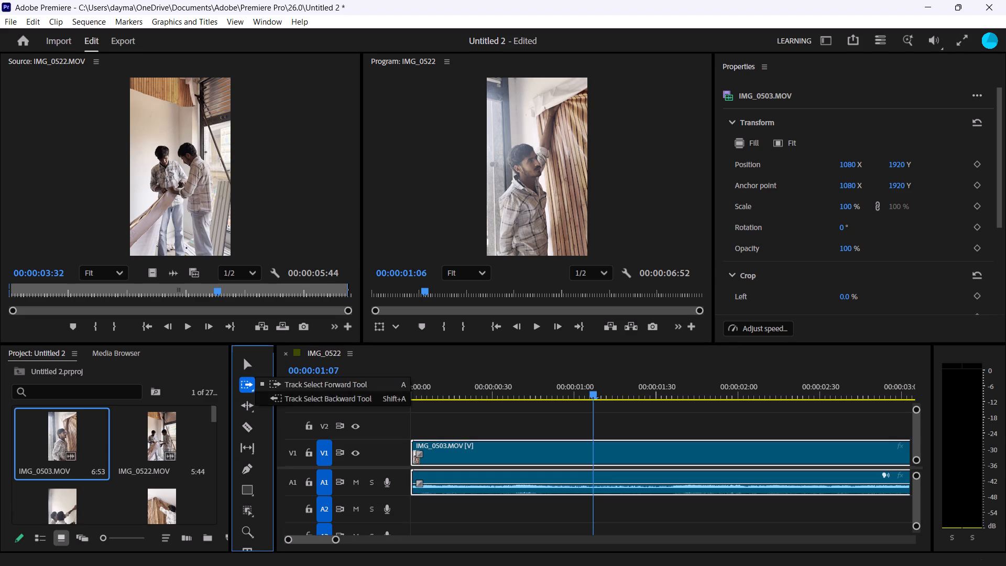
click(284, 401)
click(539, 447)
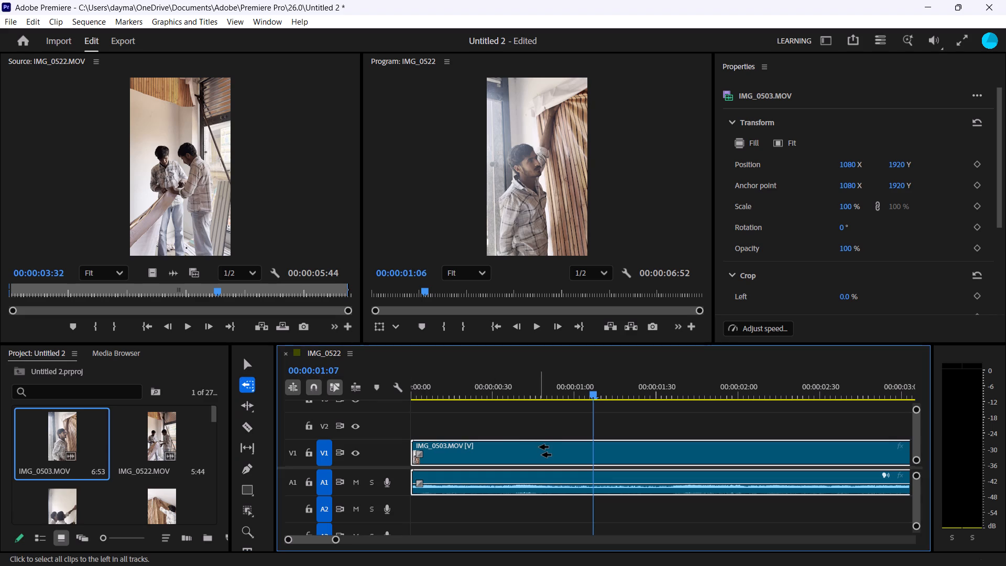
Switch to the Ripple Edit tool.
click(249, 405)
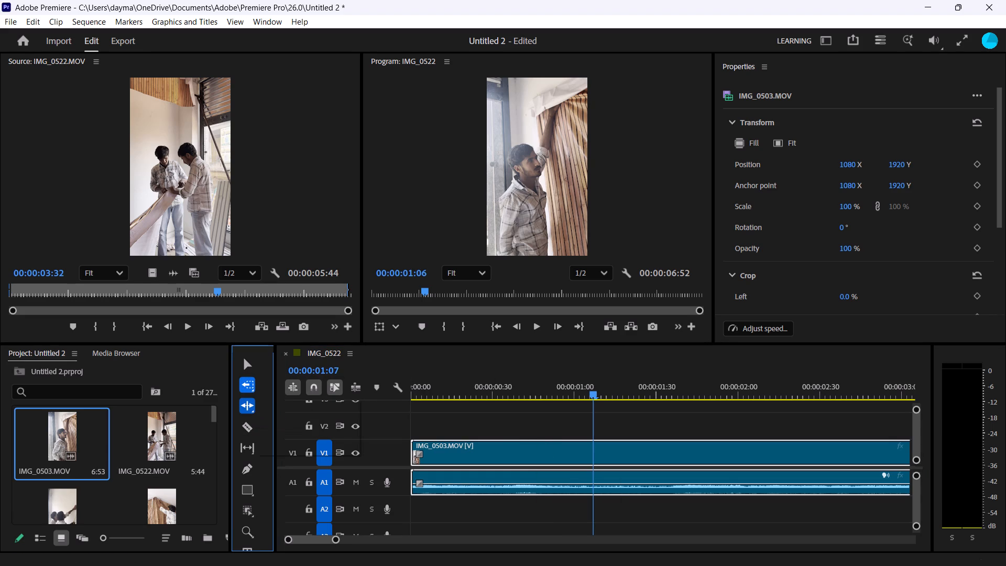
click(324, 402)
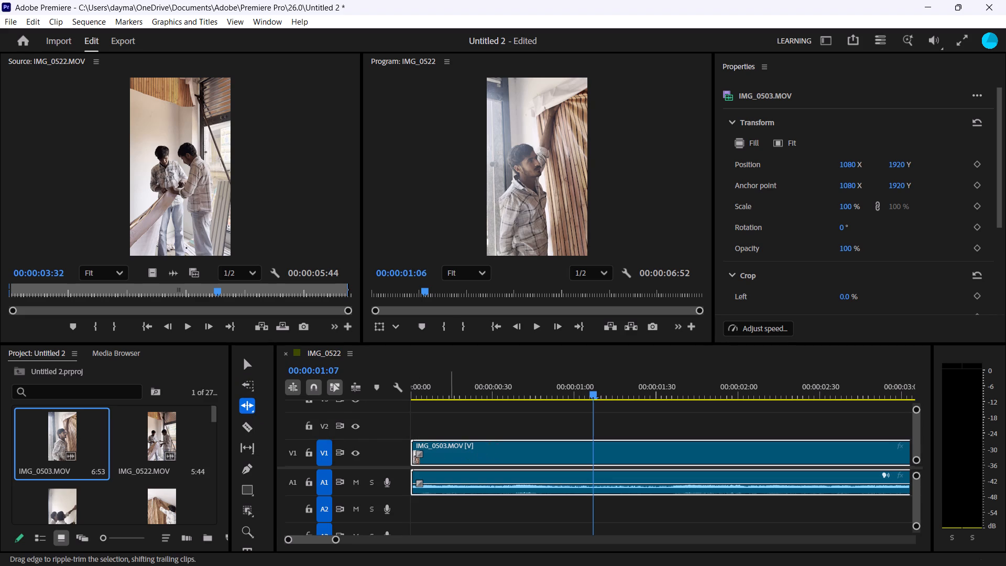
Split the IMG_0503.MOV clip and its audio with the Razor tool just before 00:00:01:00 and at about 00:00:02:15.
click(246, 432)
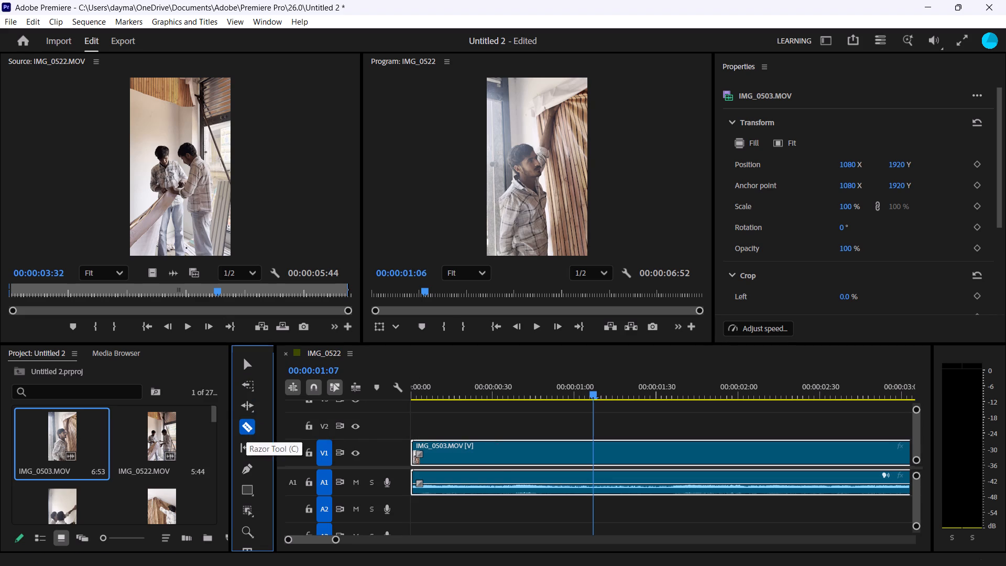
click(567, 460)
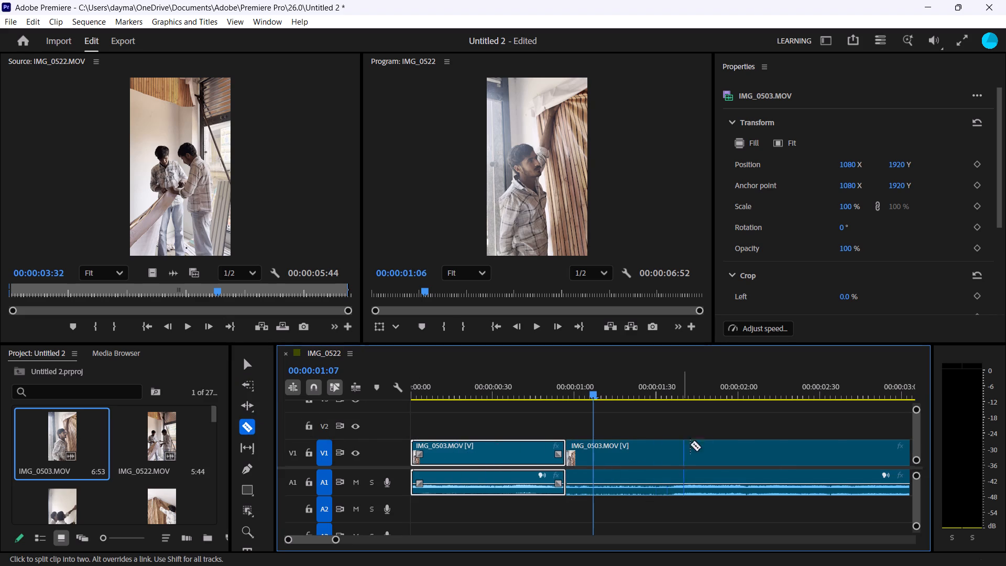
click(780, 452)
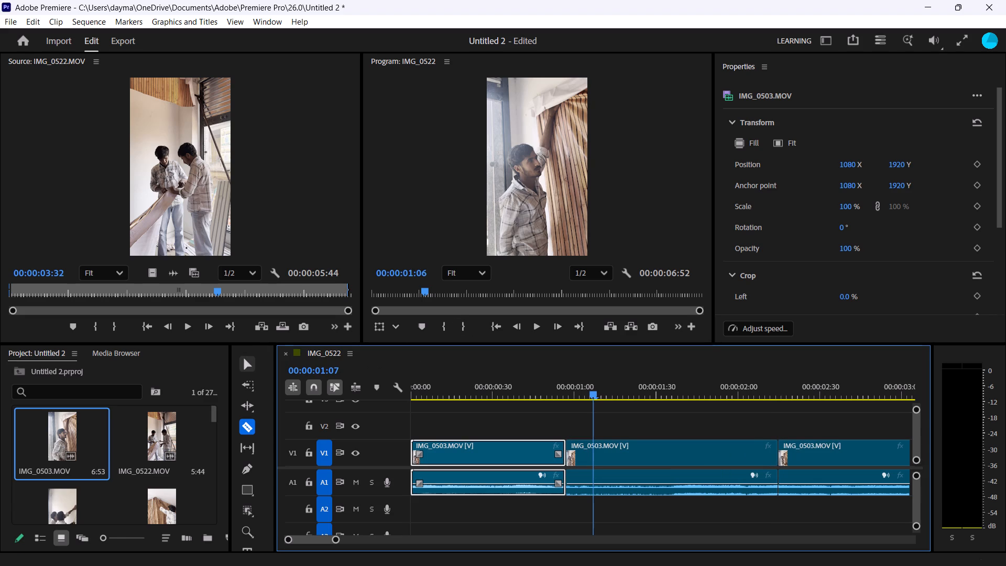
Delete the first and last pieces of the split IMG_0503.MOV clip, keeping only the middle piece.
drag(248, 360, 467, 433)
key(BackSpace)
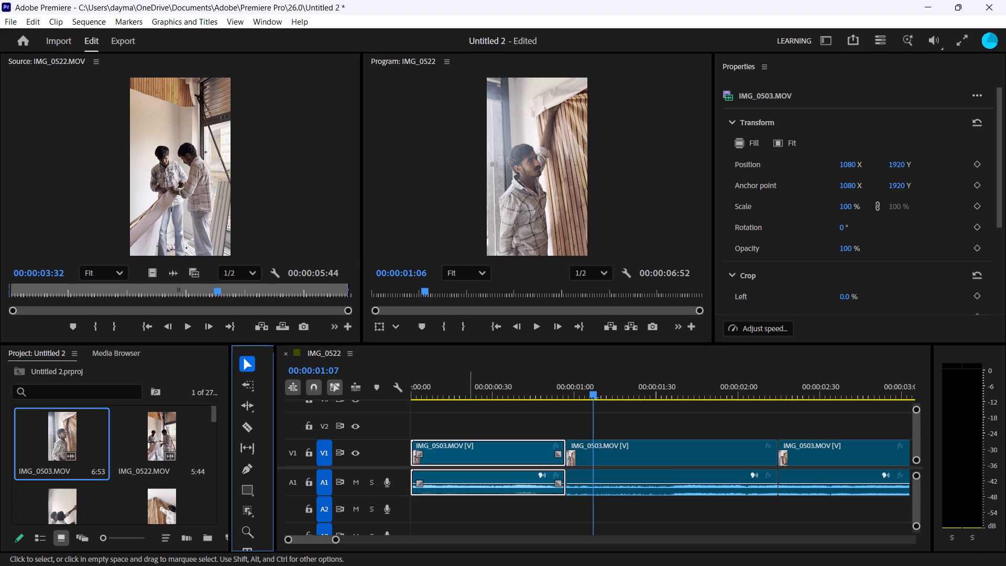
click(473, 447)
key(BackSpace)
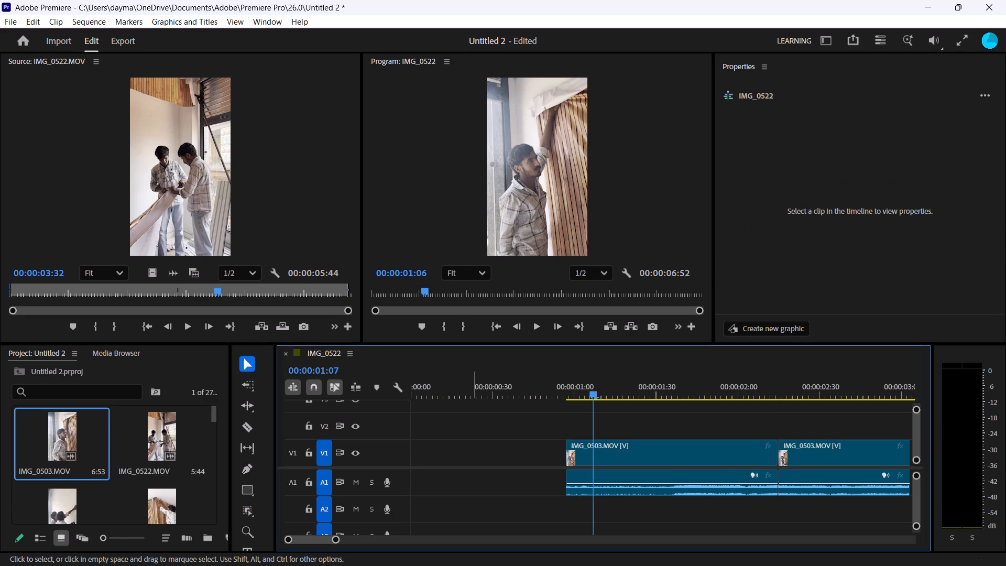
click(802, 455)
key(BackSpace)
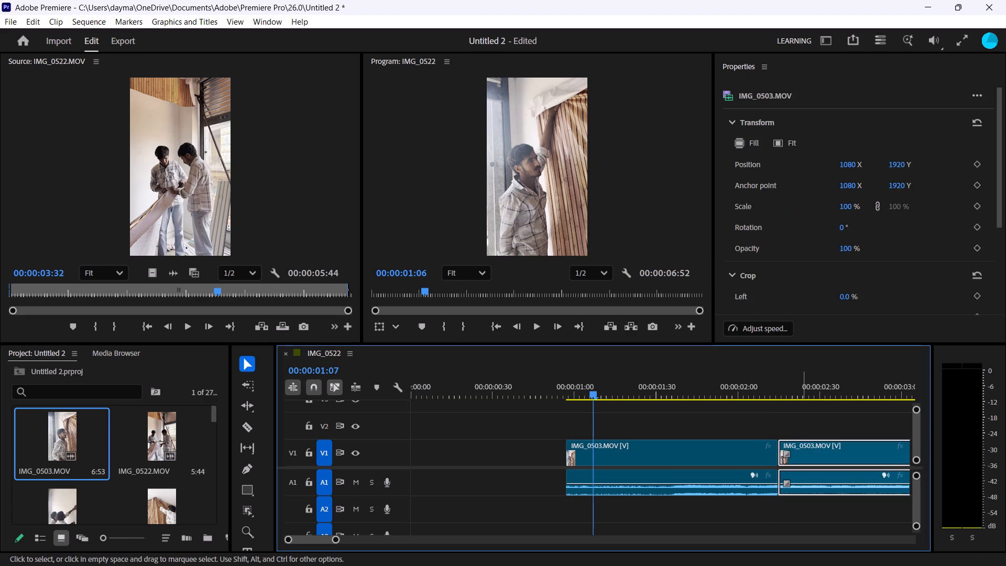
Try the Ripple Edit tool on the middle of the remaining IMG_0503.MOV clip and open that clip in the Source Monitor.
drag(249, 402, 673, 456)
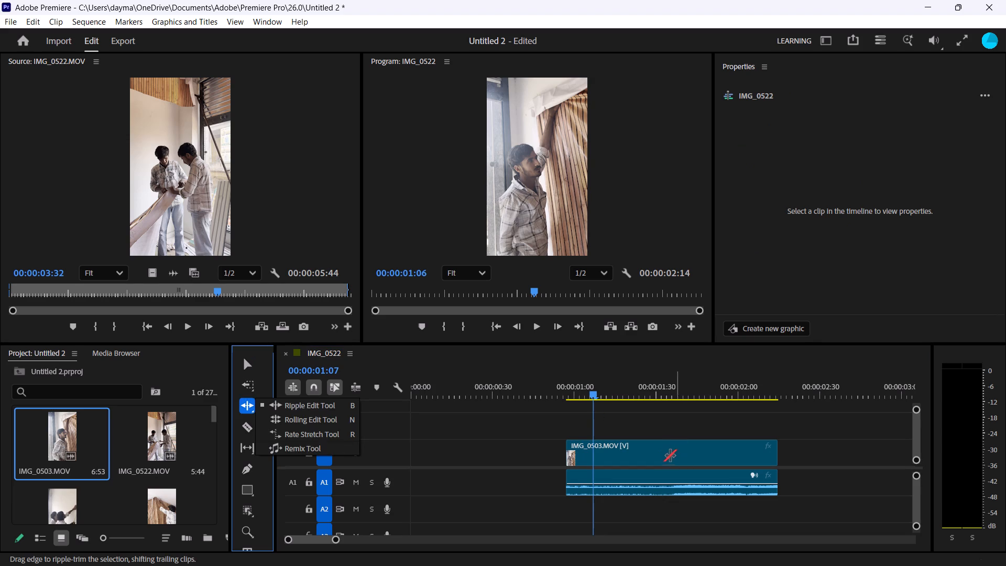
drag(673, 456, 671, 457)
click(671, 457)
click(671, 457)
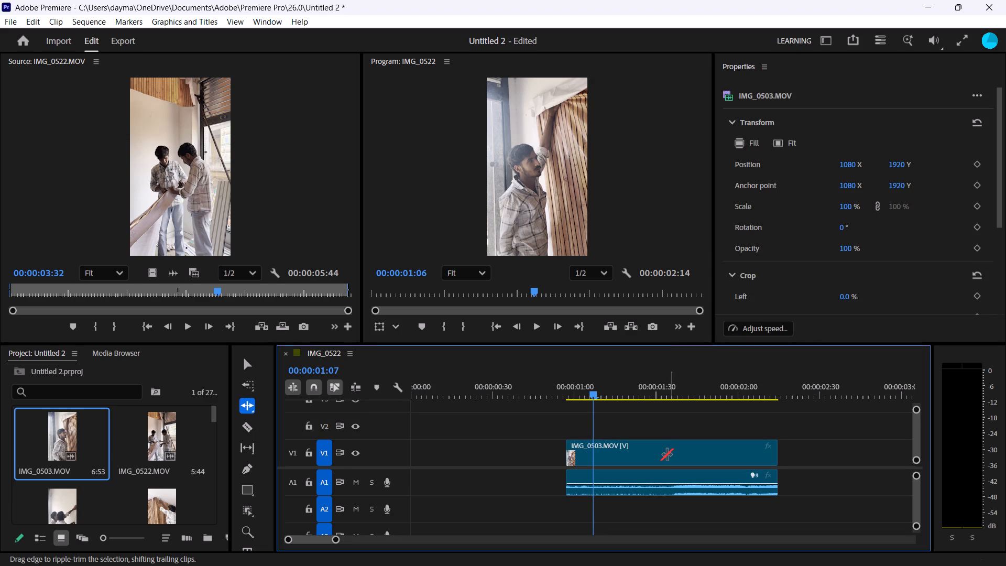
double_click(670, 455)
right_click(670, 455)
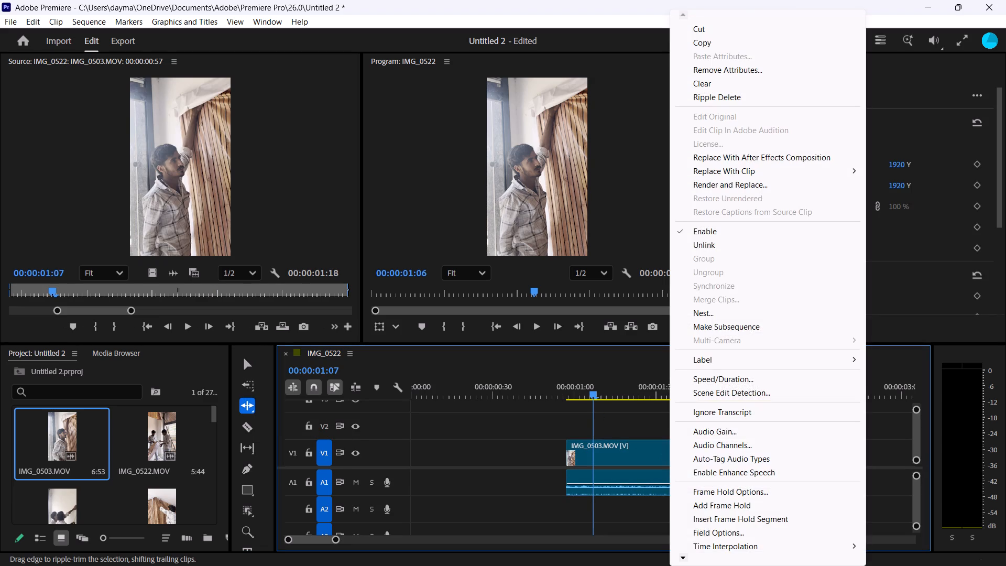
click(628, 429)
click(611, 458)
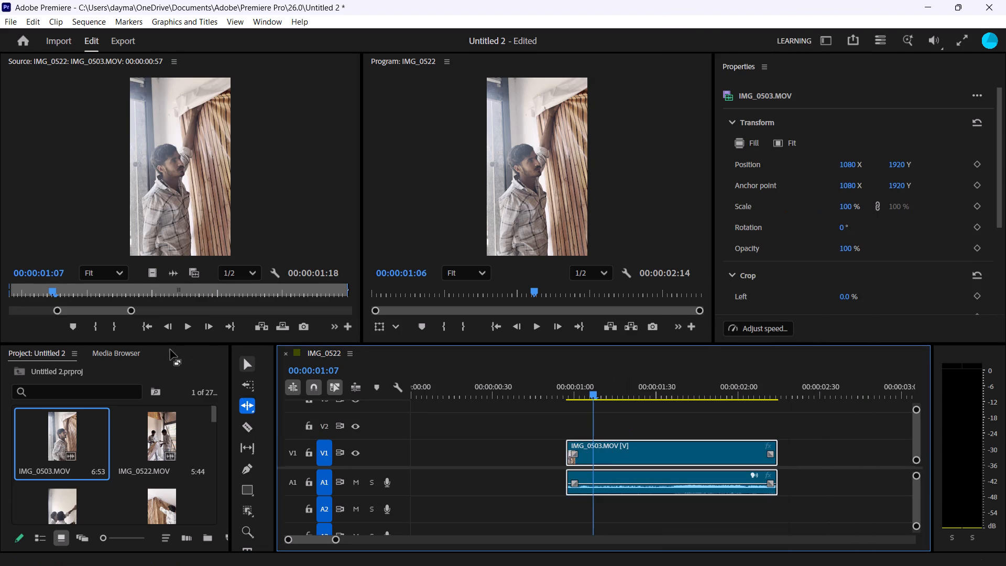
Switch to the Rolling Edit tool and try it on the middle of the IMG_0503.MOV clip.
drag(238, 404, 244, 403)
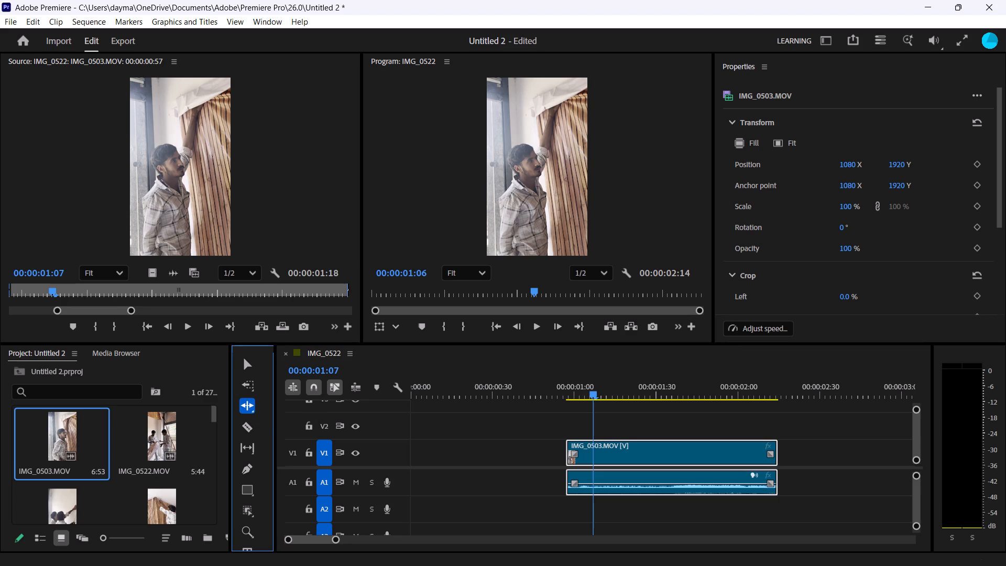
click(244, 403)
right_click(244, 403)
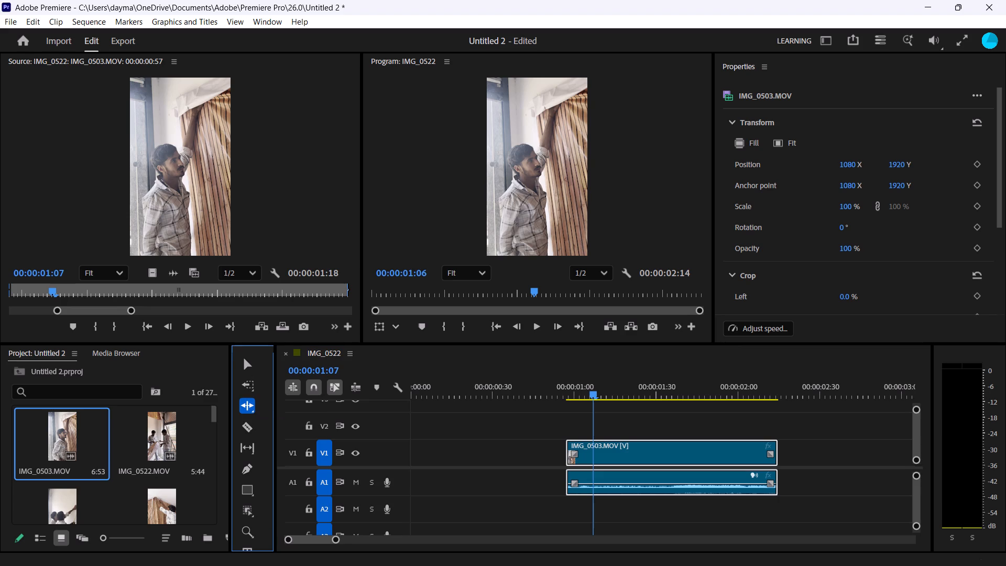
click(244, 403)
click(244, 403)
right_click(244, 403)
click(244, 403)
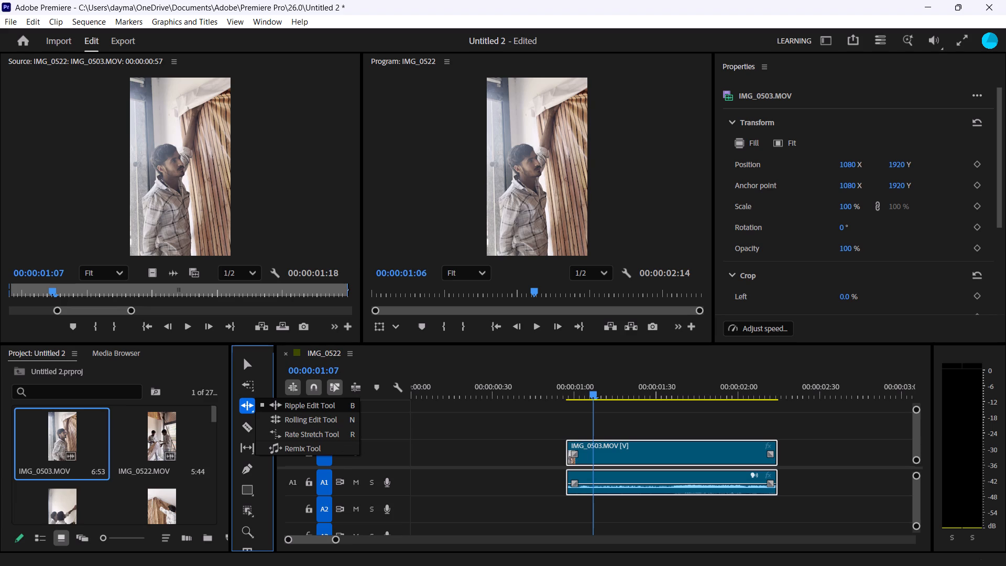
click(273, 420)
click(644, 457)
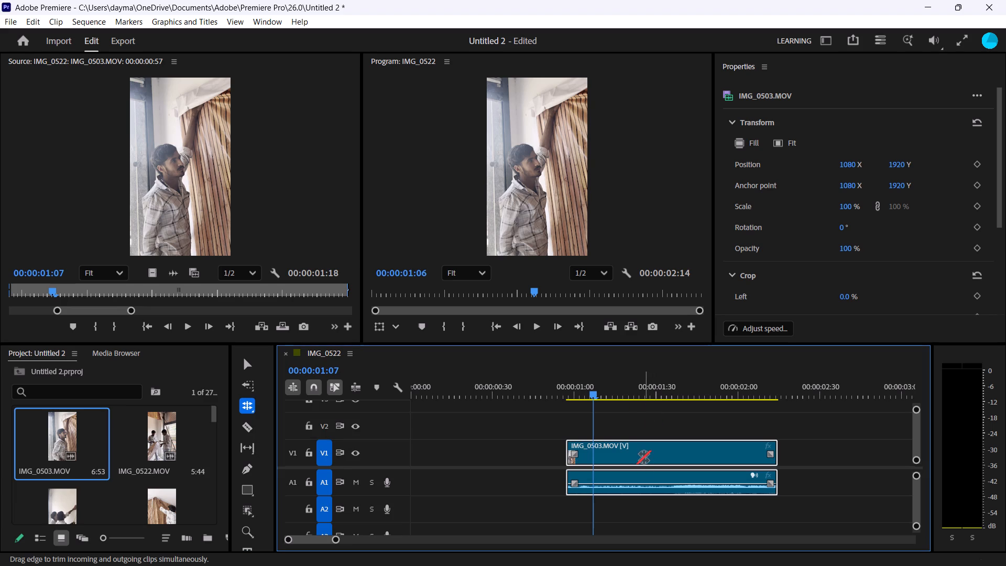
Close the empty gap before the IMG_0503.MOV clip so that it starts at the beginning of the sequence.
click(493, 454)
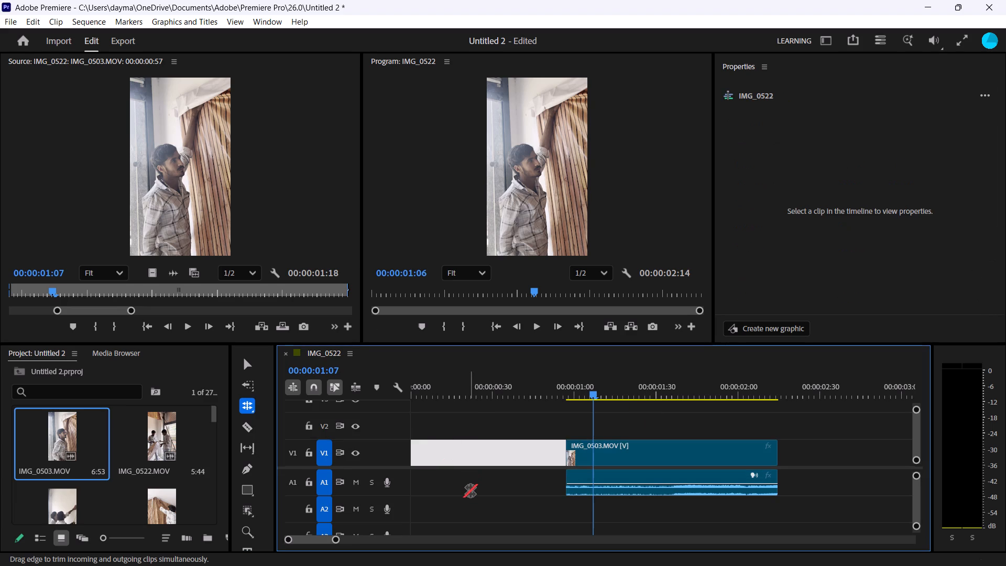
click(471, 491)
key(BackSpace)
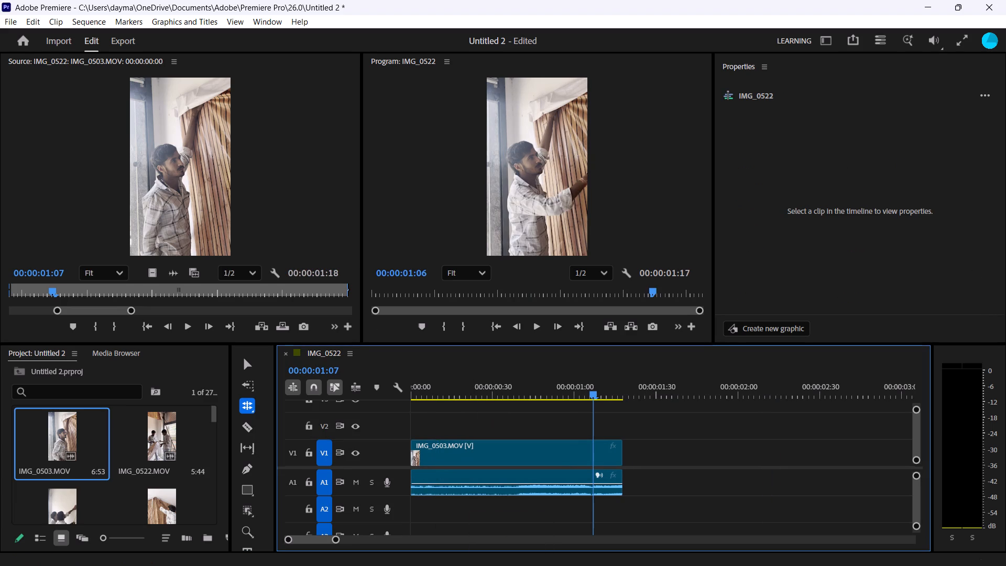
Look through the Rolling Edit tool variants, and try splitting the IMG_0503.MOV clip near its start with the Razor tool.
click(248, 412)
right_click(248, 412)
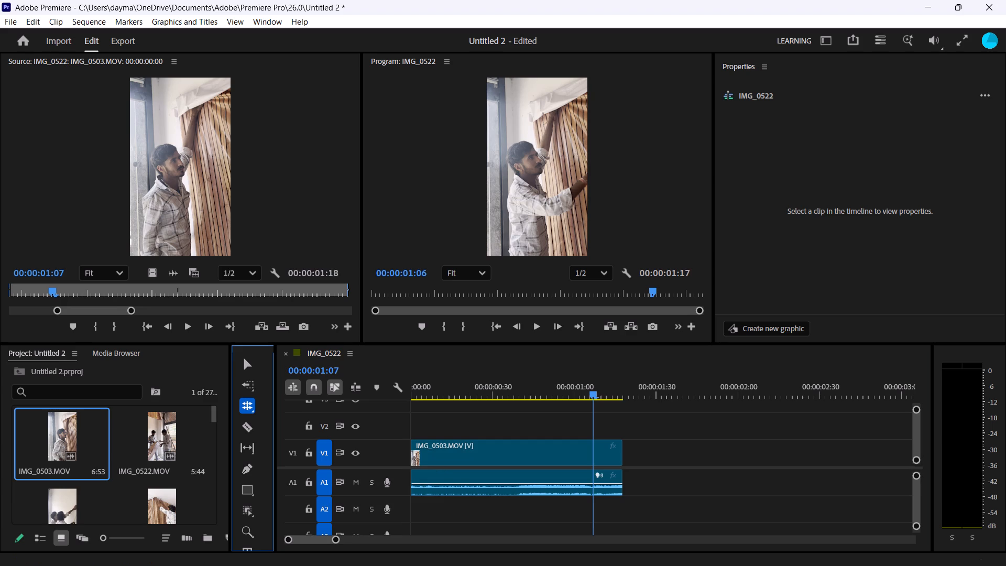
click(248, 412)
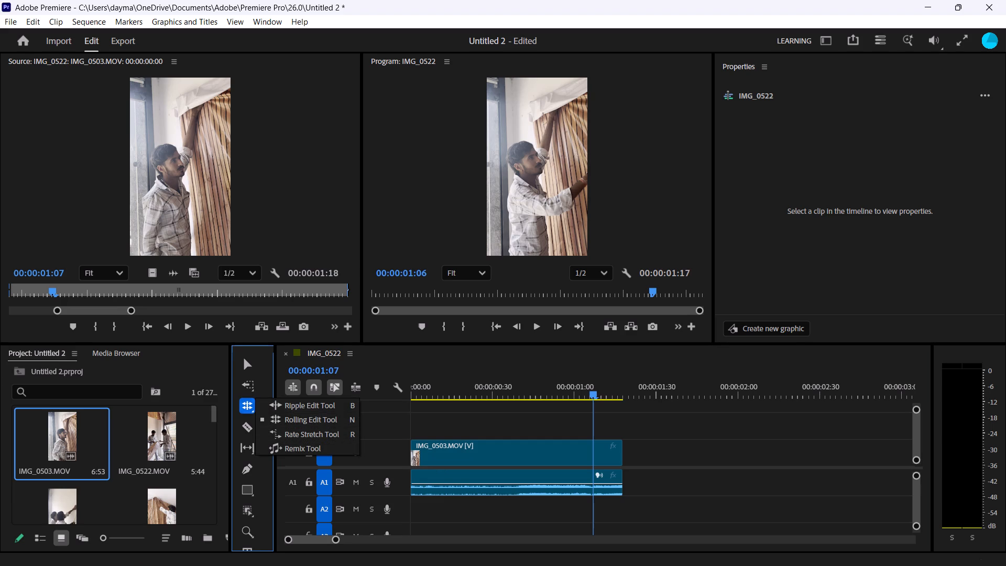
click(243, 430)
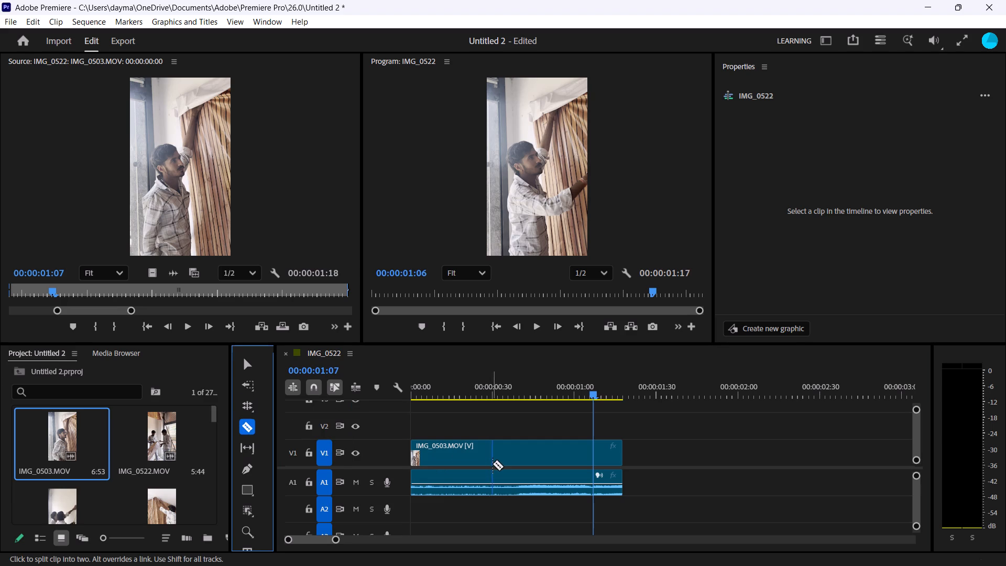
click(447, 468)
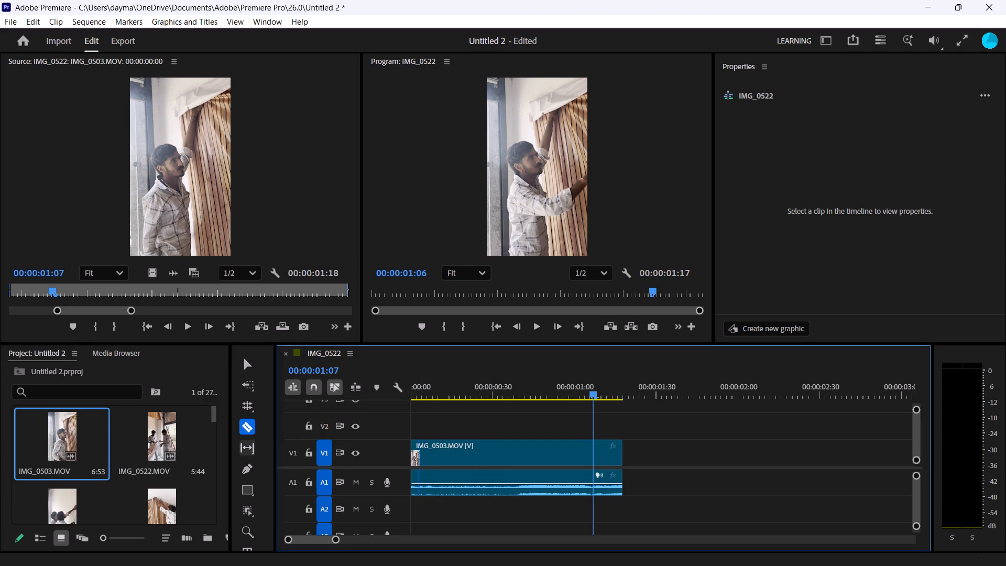
Slip the footage inside the IMG_0503.MOV clip back and forth with the Slip tool, ending on a later part of the source.
click(255, 445)
drag(502, 455, 565, 452)
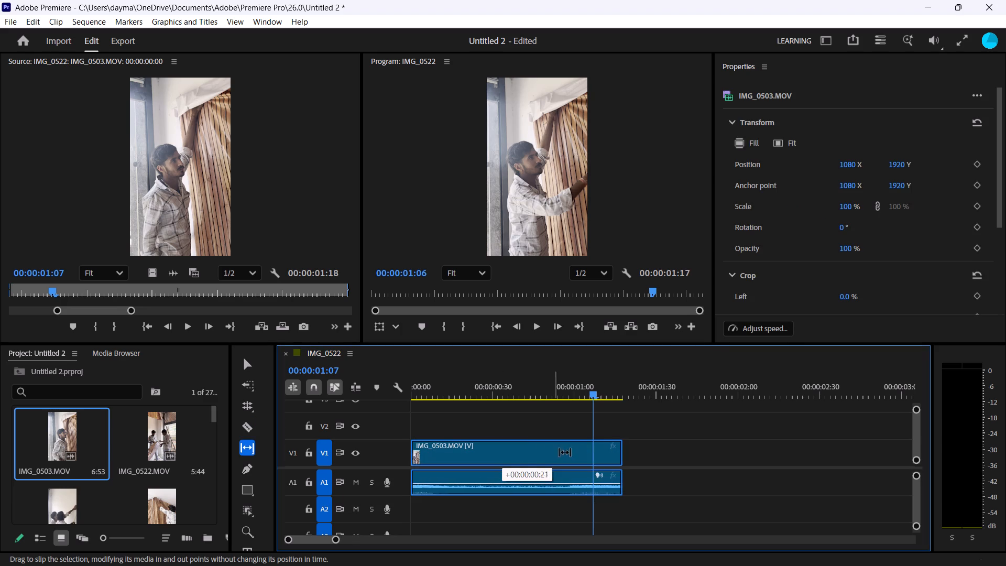
drag(565, 452, 466, 463)
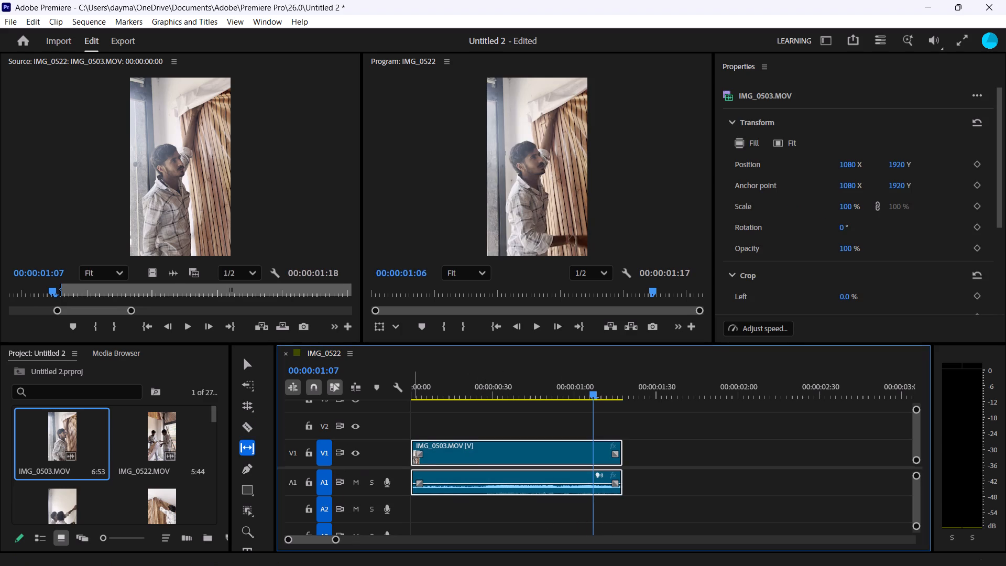
click(243, 449)
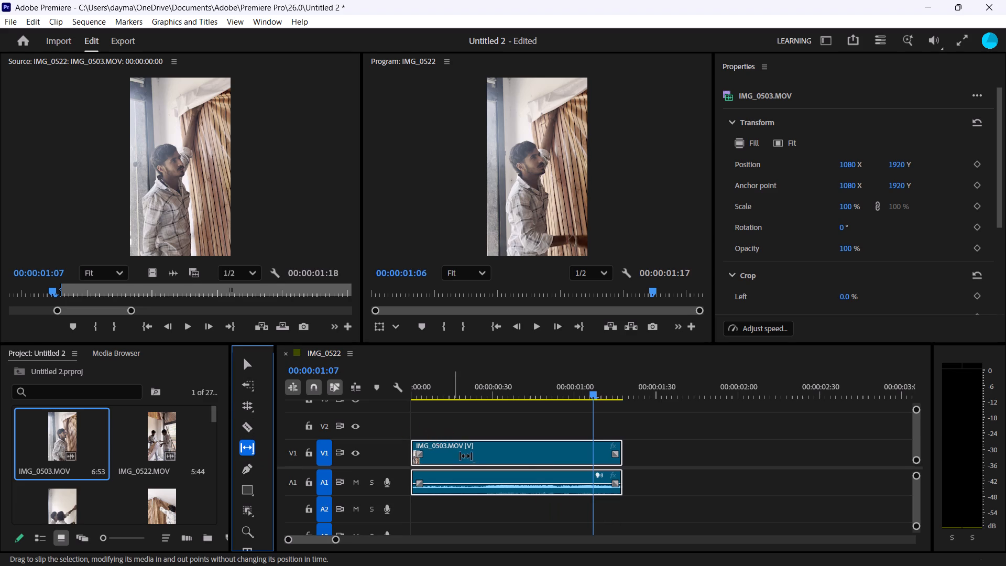
drag(471, 459, 603, 449)
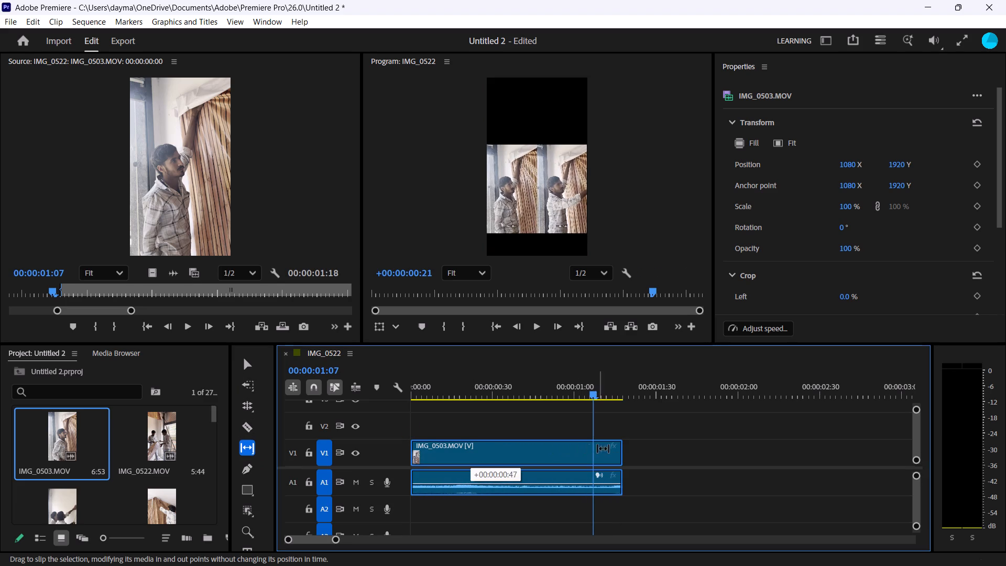
drag(603, 449, 588, 464)
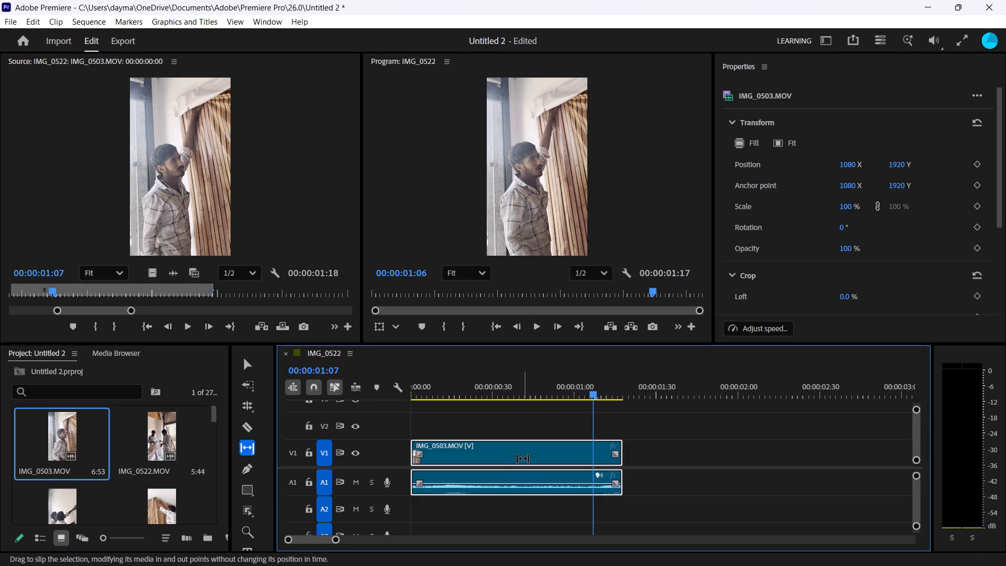
drag(523, 459, 455, 463)
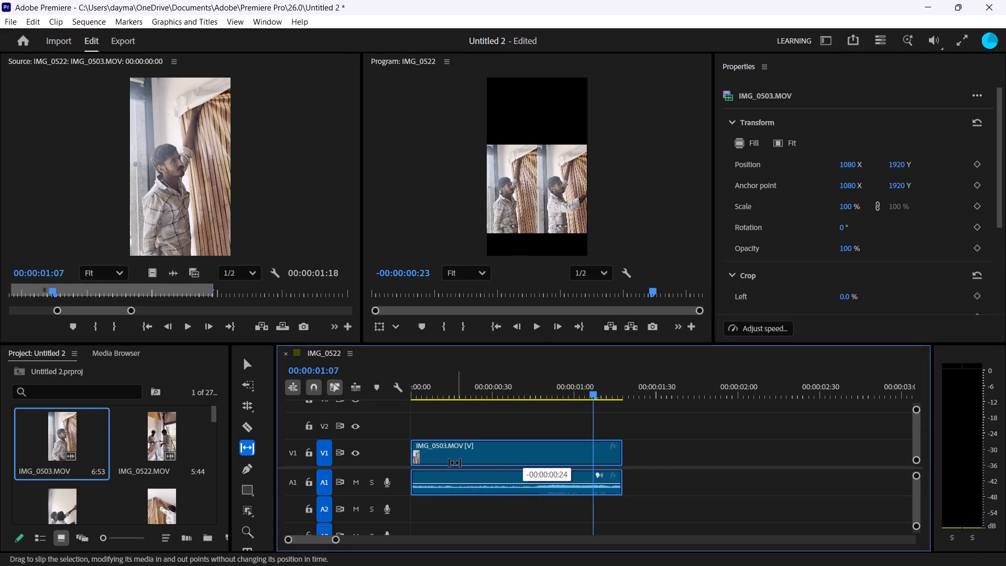
drag(455, 463, 374, 473)
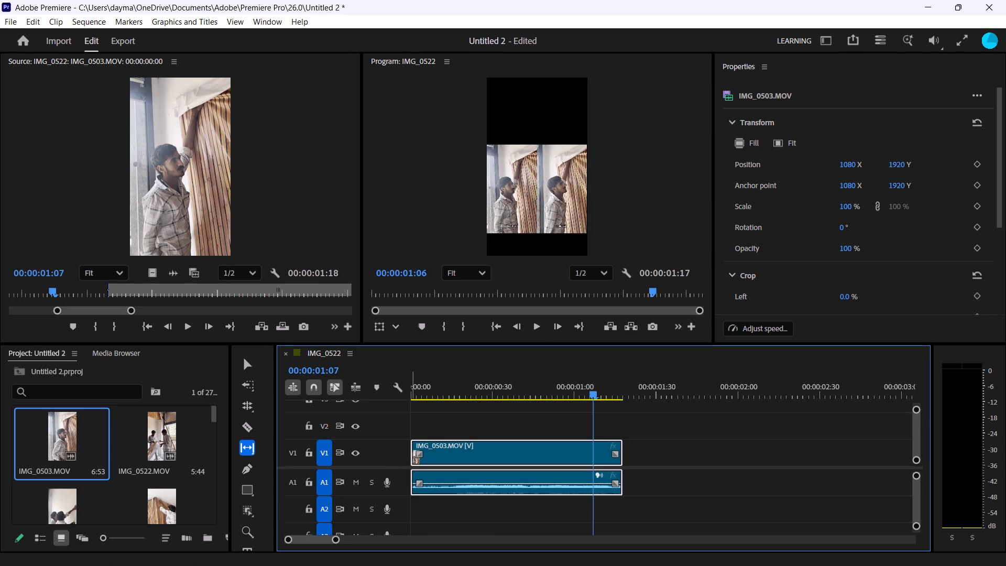
Scrub the slipped clip from near its start and leave the playhead at about 00:00:00:27.
drag(507, 395, 417, 410)
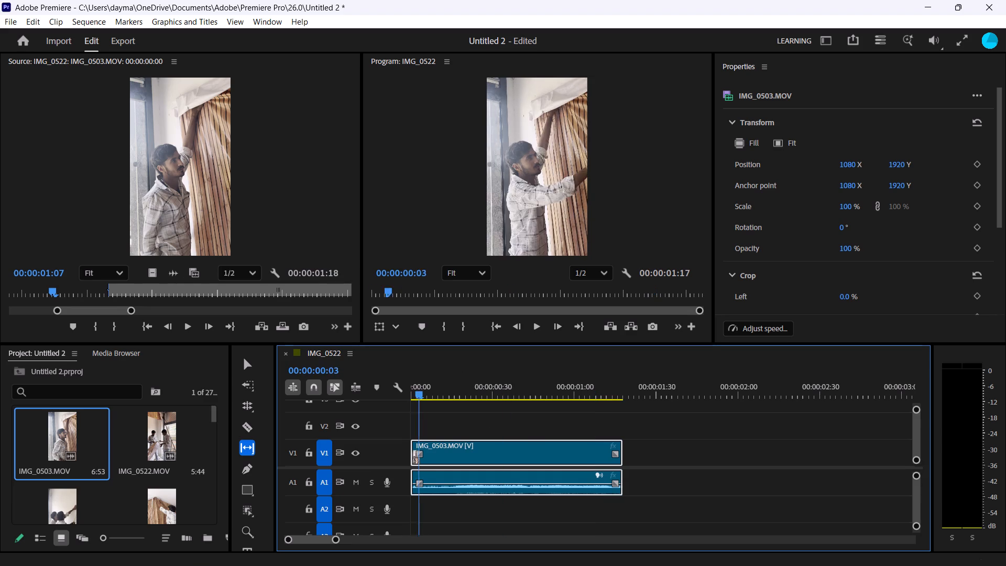
drag(417, 410, 487, 411)
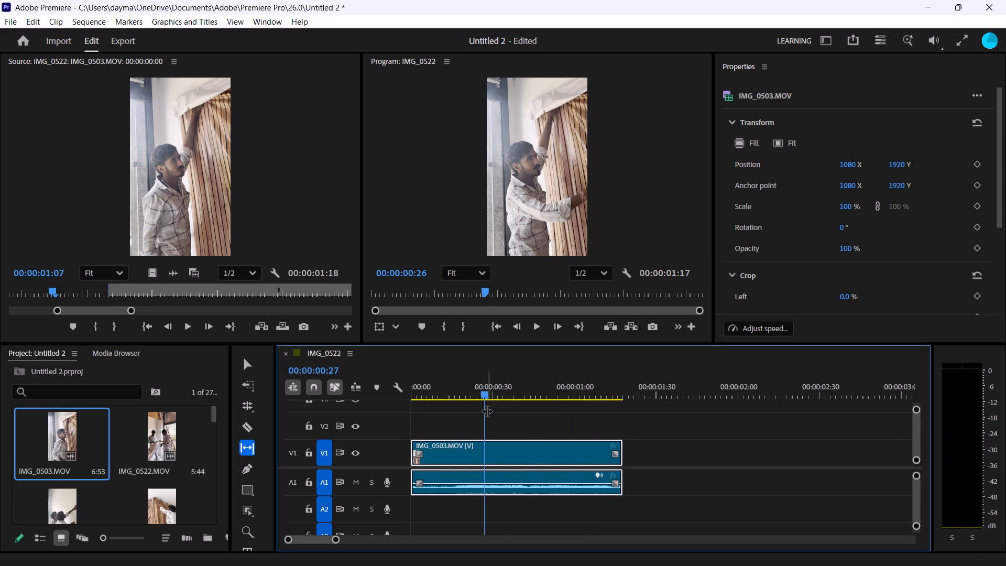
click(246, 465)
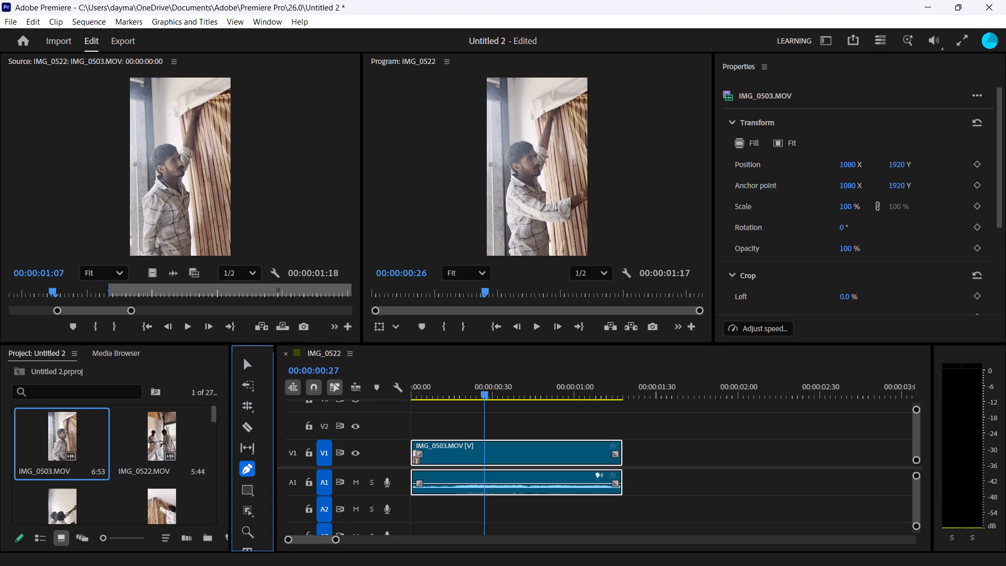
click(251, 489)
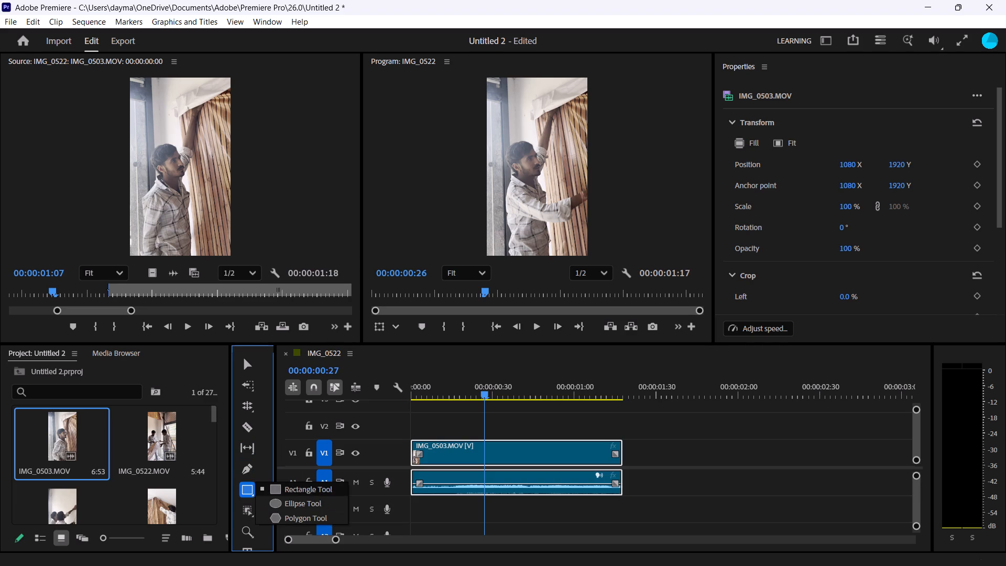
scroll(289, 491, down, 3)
Mask the man in the IMG_0503.MOV clip at the current frame with the Object Mask tool.
click(243, 508)
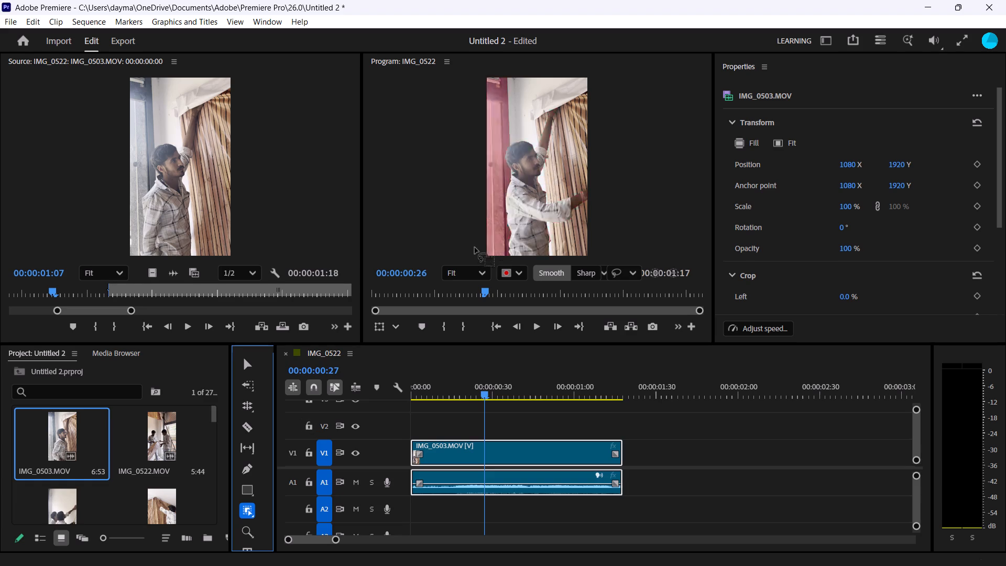
click(535, 188)
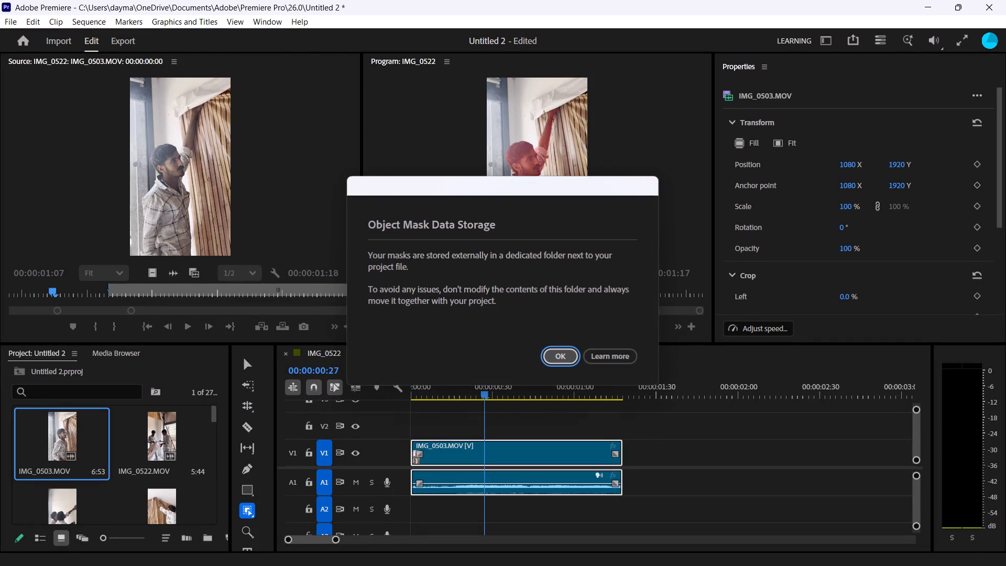
click(565, 359)
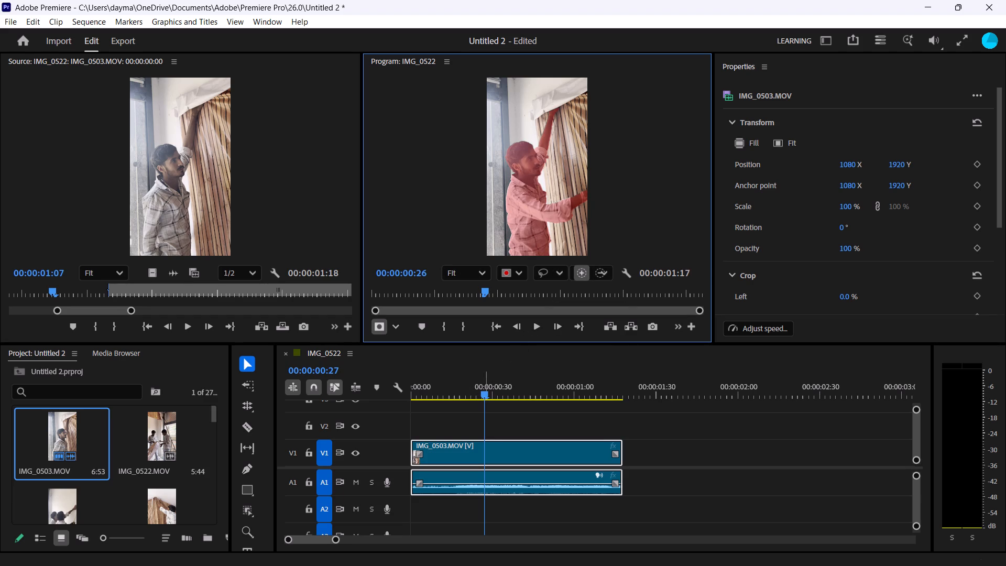
Scrub through the clip to examine how the mask follows the man, and leave the playhead at about 00:00:00:17.
drag(491, 394, 538, 399)
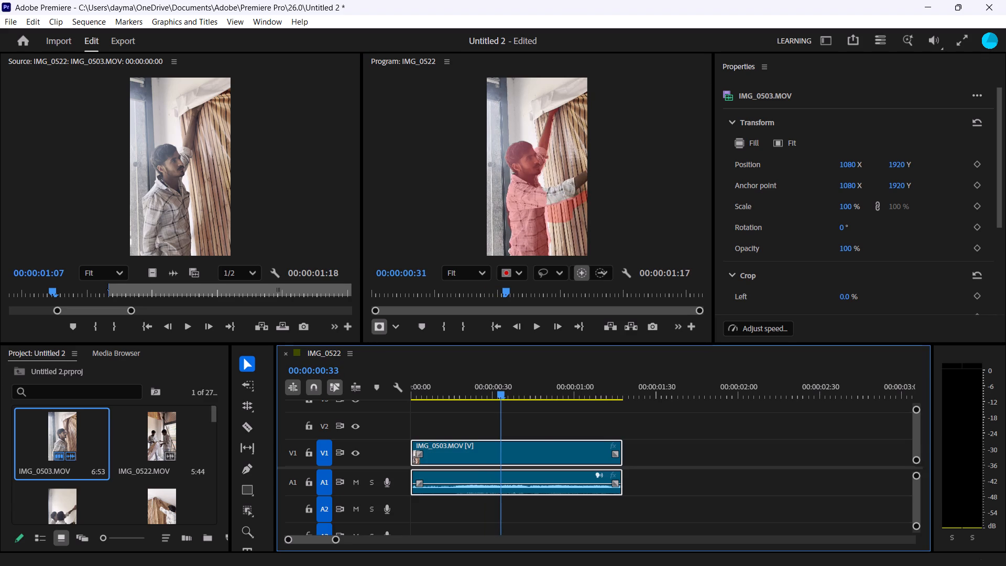
drag(538, 399, 548, 399)
drag(539, 392, 475, 402)
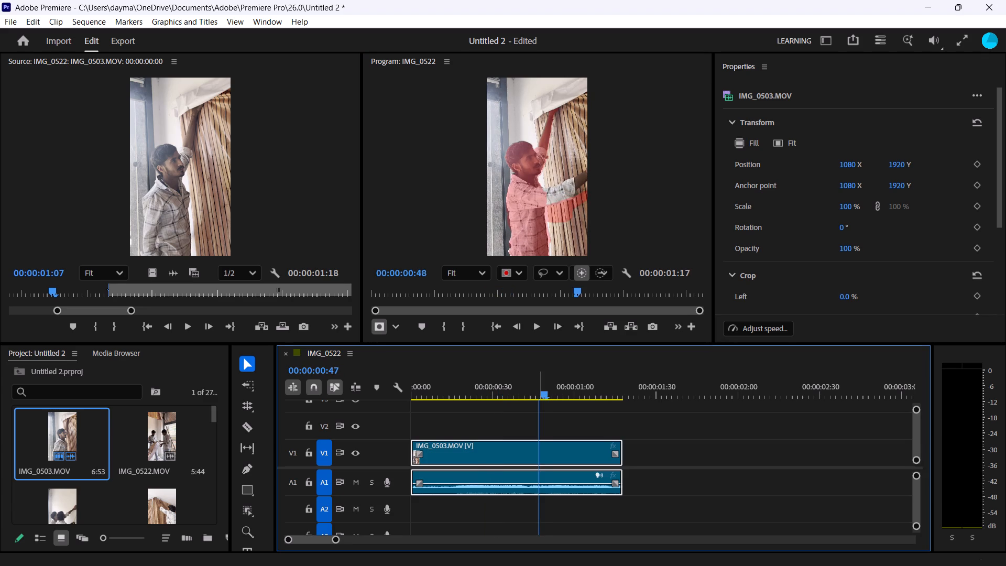
drag(475, 402, 457, 405)
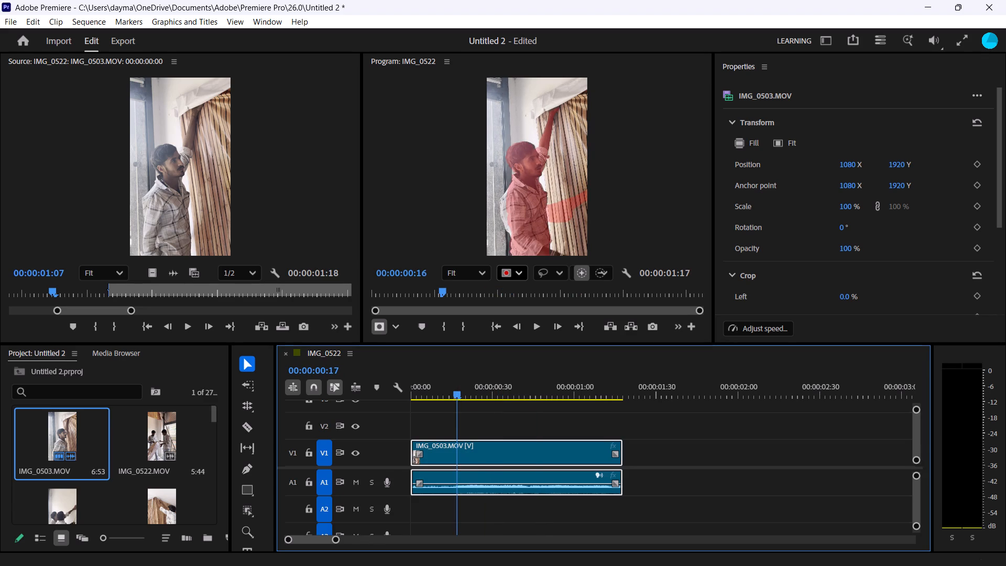
Undo the object mask on the man in the IMG_0503.MOV clip.
click(549, 273)
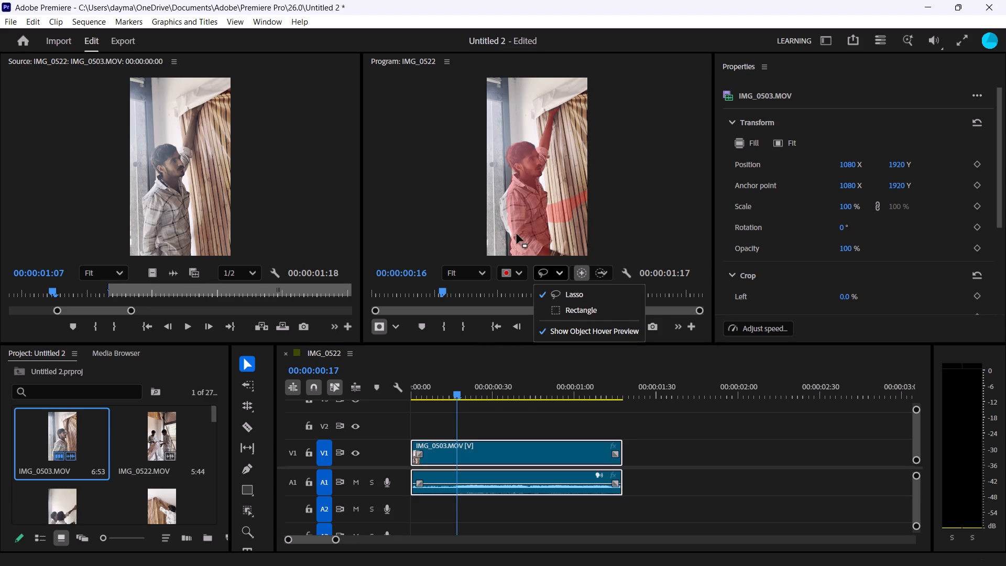
click(527, 169)
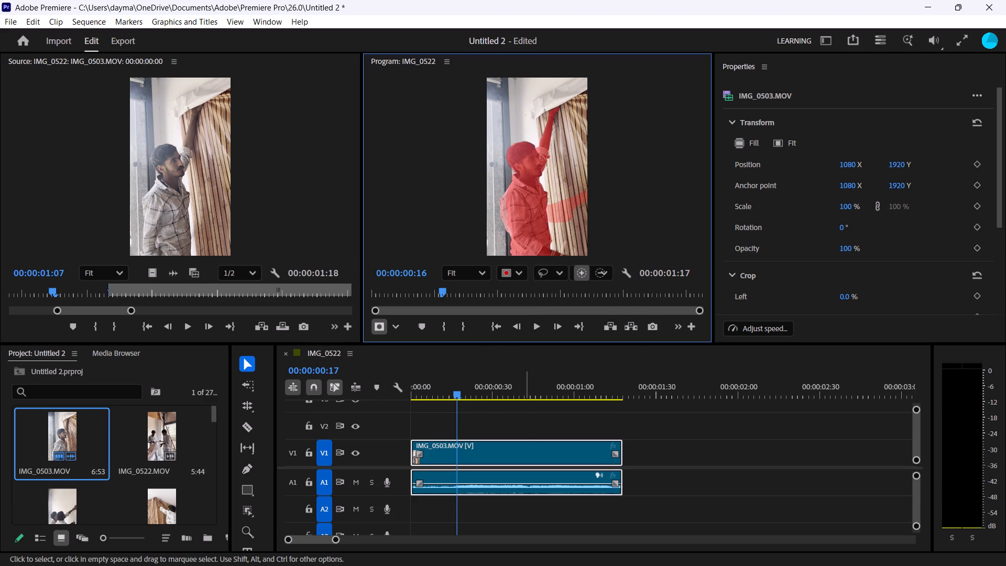
key(ctrl+z)
key(ctrl+z)
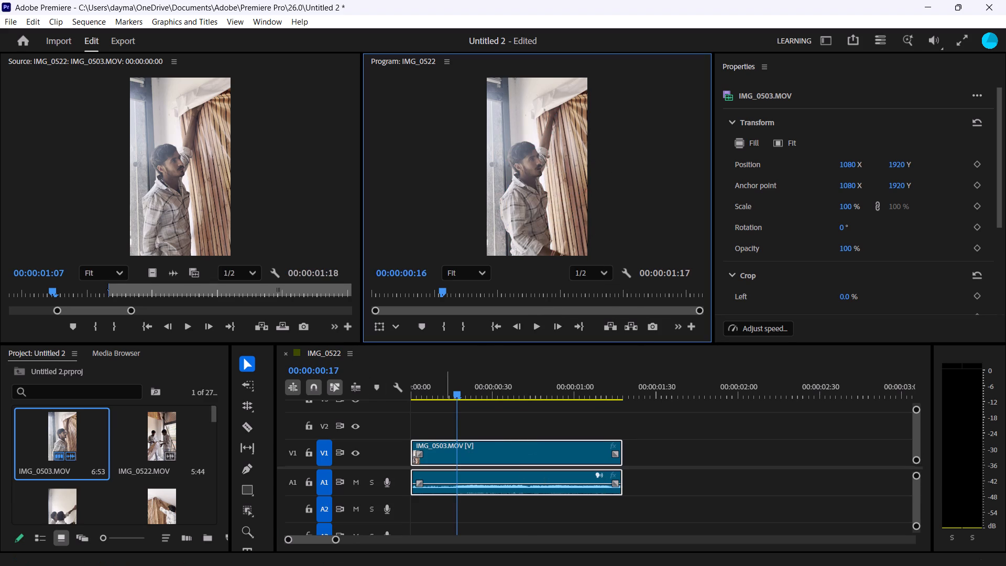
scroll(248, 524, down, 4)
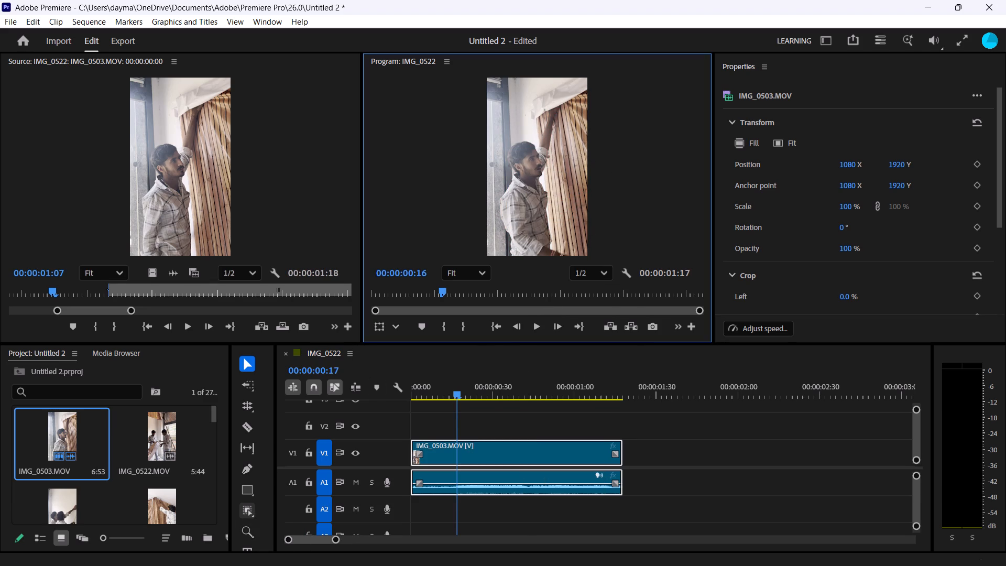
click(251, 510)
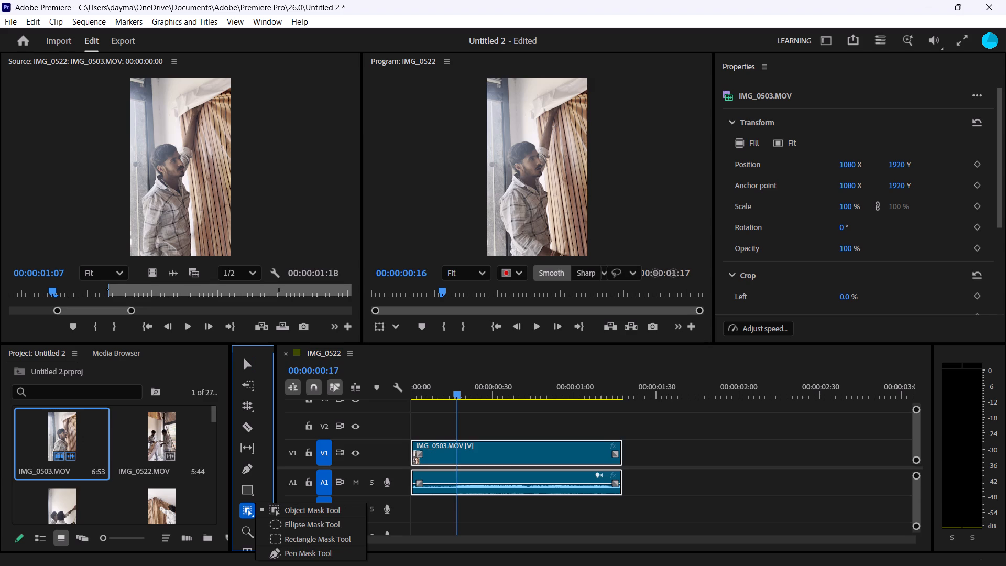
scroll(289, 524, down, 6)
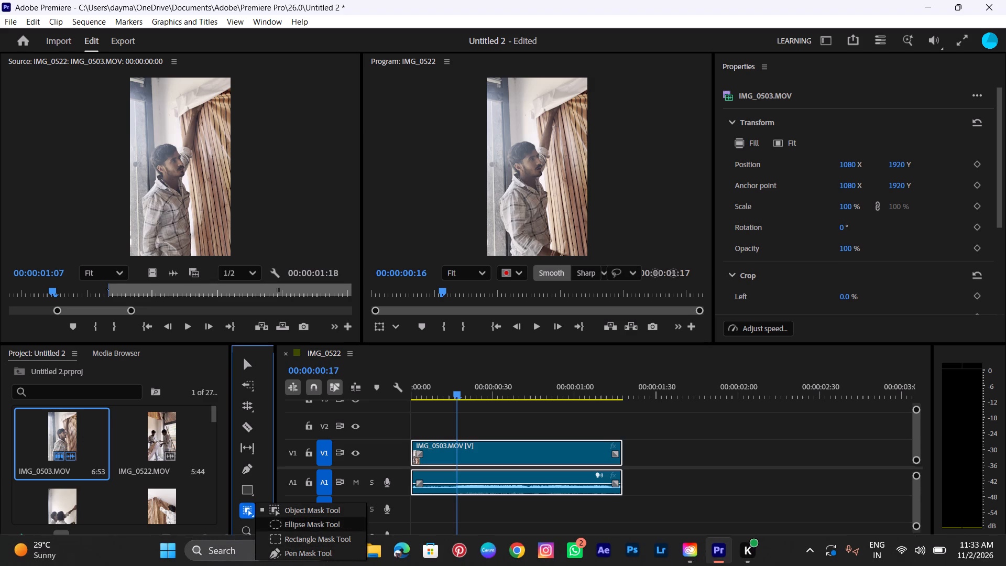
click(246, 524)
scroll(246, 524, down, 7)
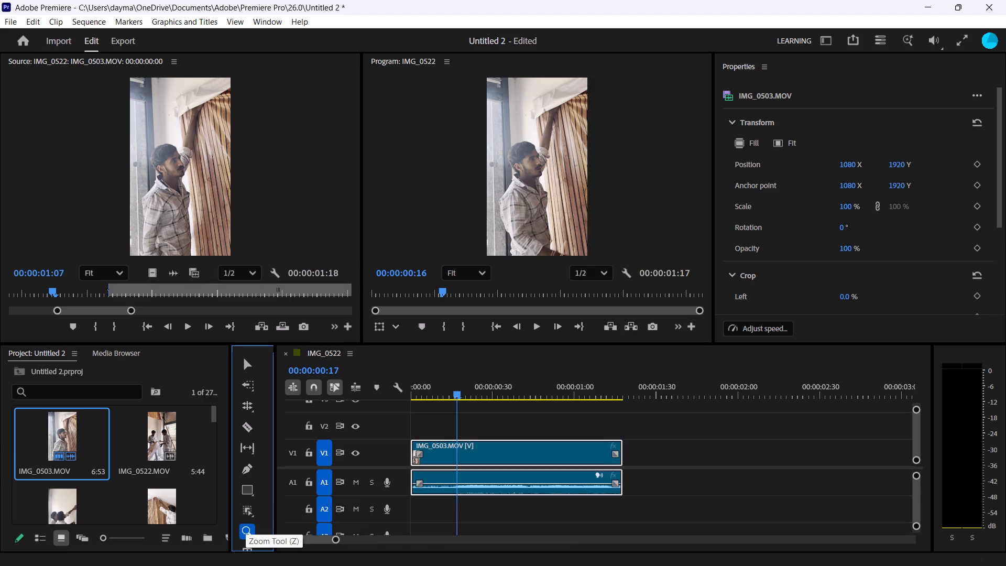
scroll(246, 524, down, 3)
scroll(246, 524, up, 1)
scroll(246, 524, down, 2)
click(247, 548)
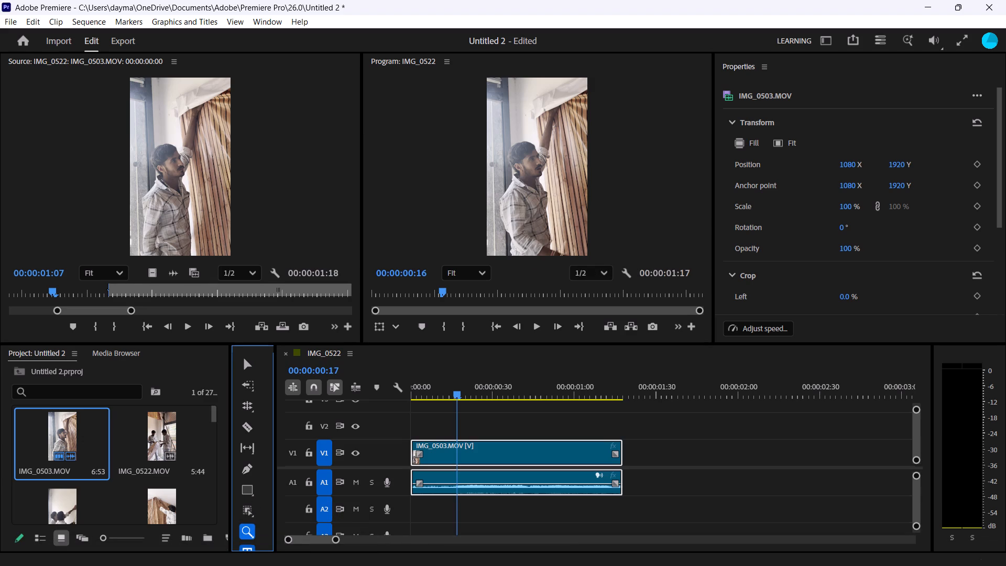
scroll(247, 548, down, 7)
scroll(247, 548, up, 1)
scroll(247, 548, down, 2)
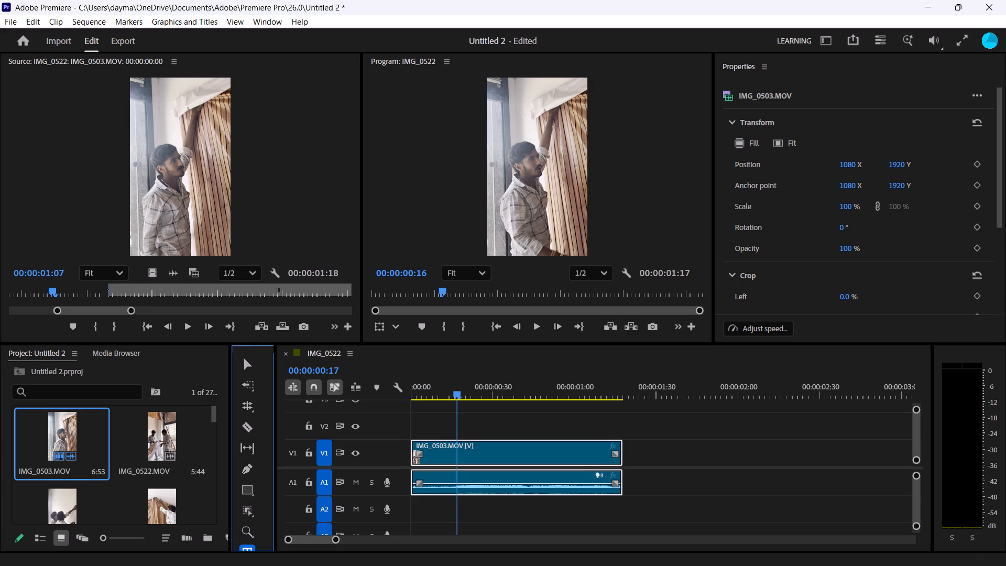
Enlarge the timeline, project and tool area upward until the last editing tool is fully shown.
drag(241, 345, 236, 318)
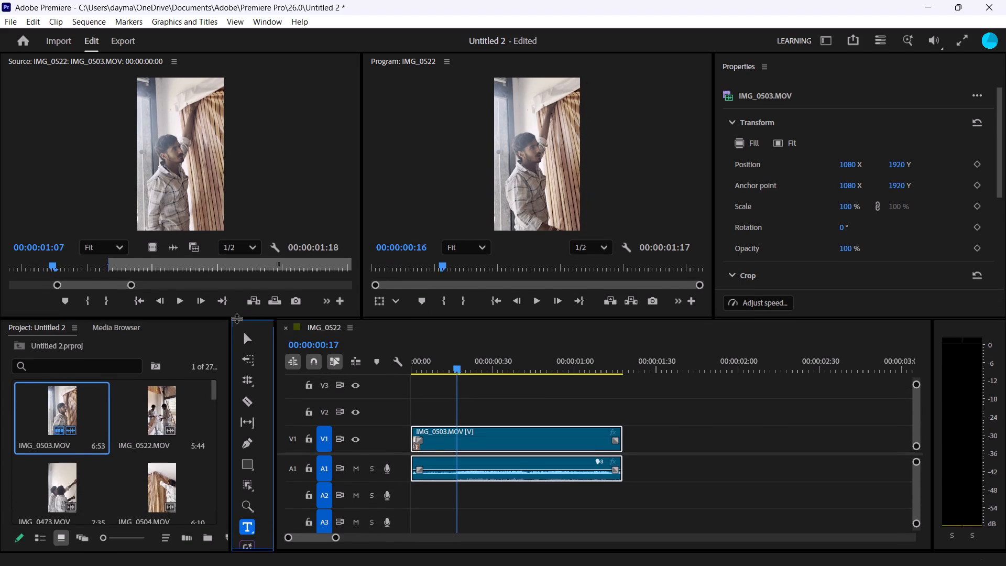
drag(236, 318, 227, 295)
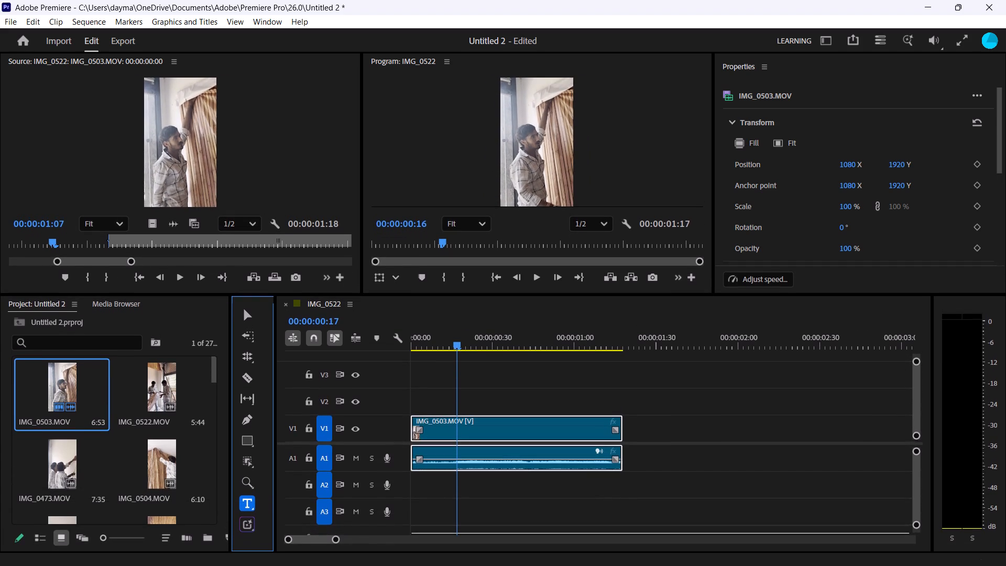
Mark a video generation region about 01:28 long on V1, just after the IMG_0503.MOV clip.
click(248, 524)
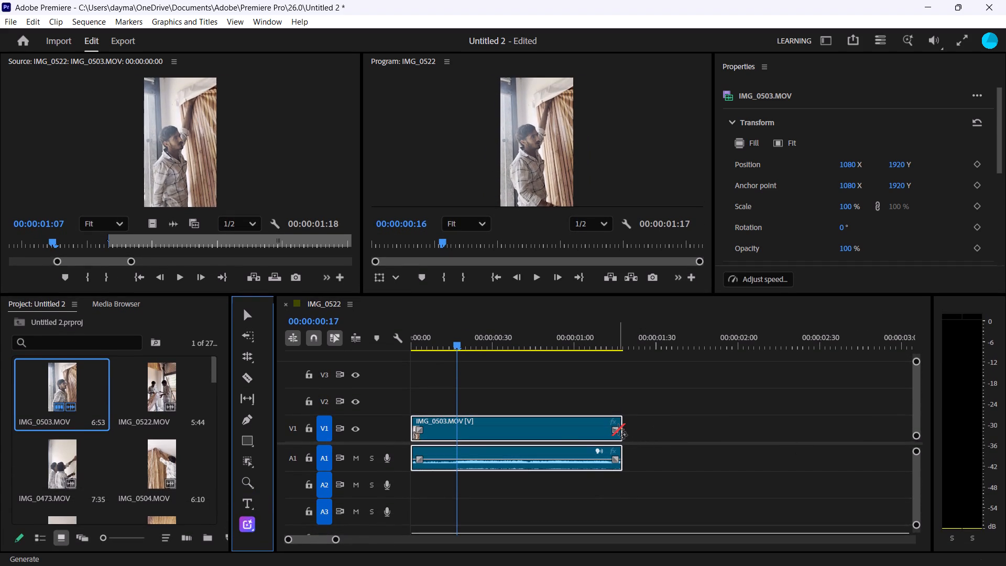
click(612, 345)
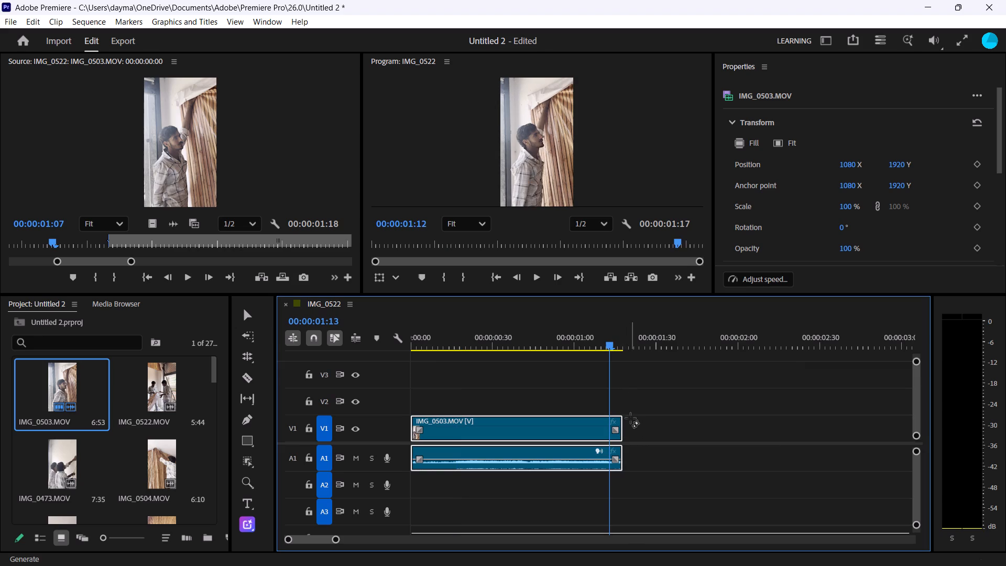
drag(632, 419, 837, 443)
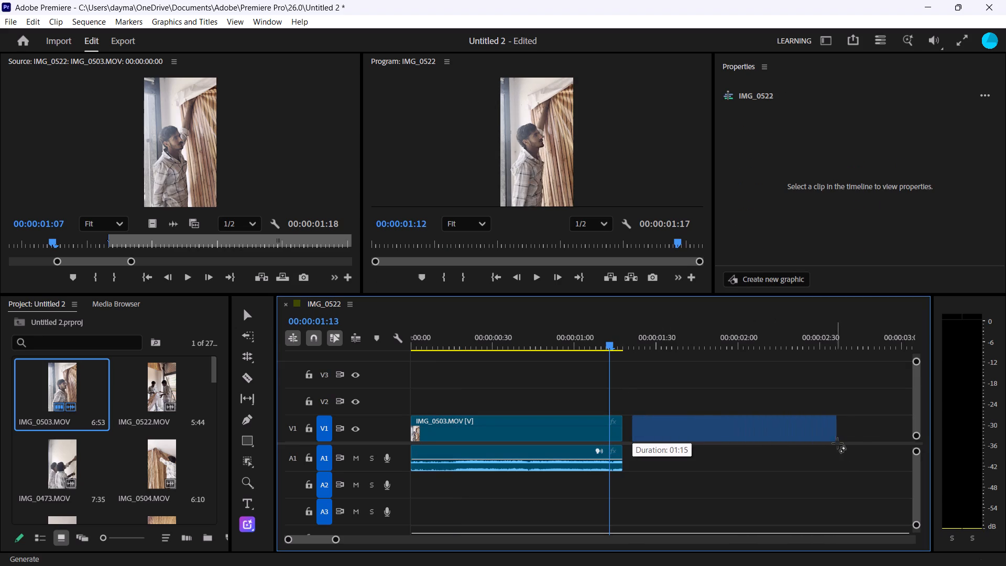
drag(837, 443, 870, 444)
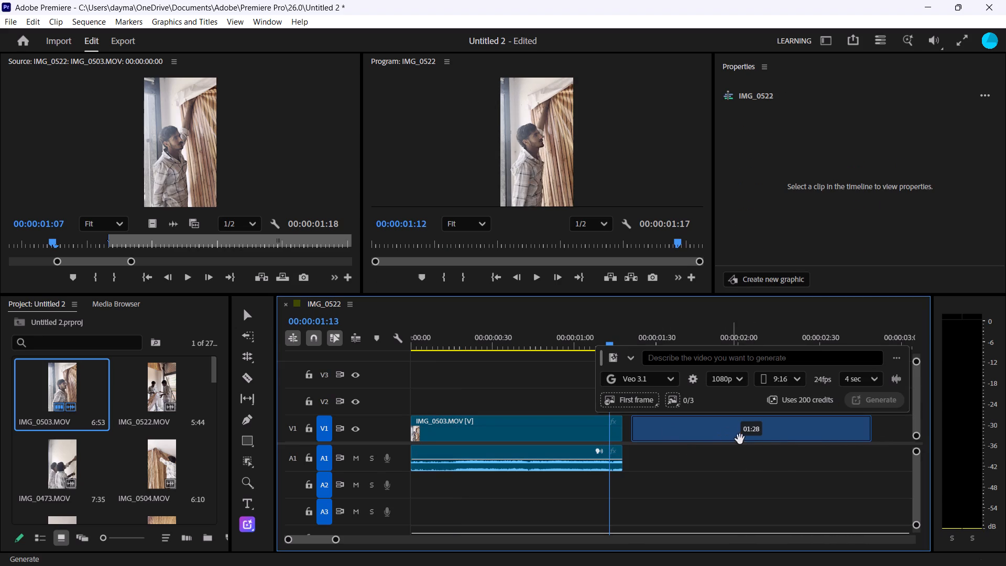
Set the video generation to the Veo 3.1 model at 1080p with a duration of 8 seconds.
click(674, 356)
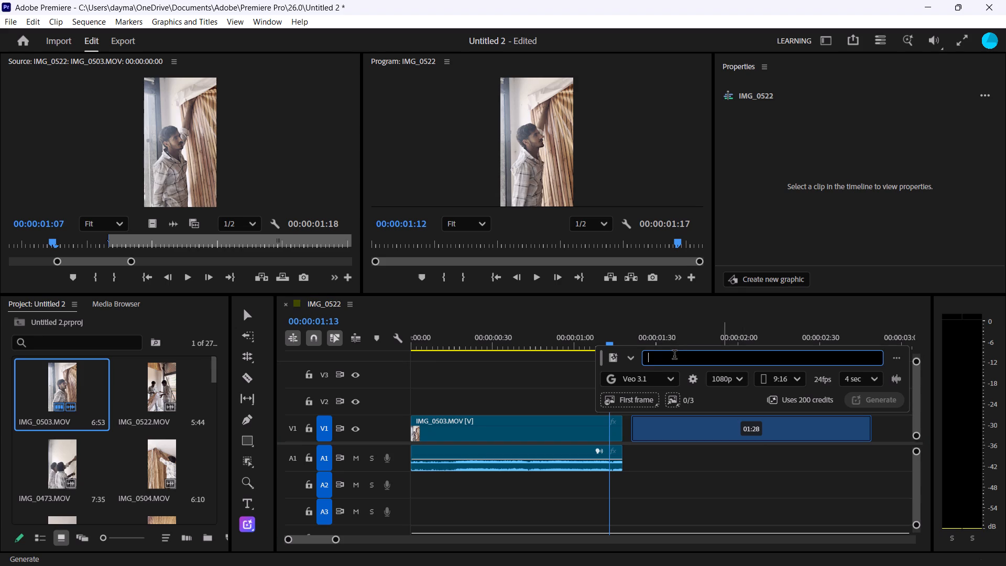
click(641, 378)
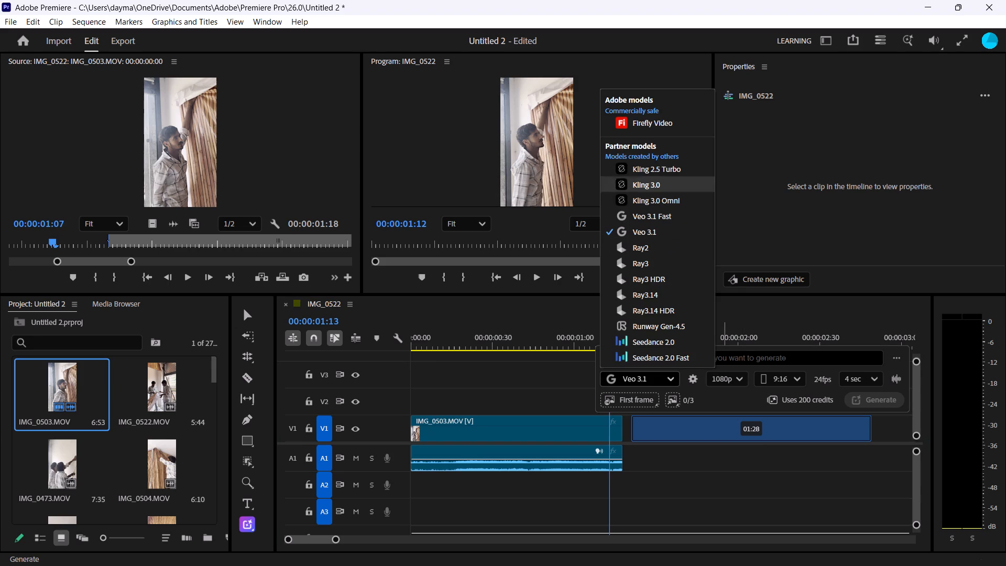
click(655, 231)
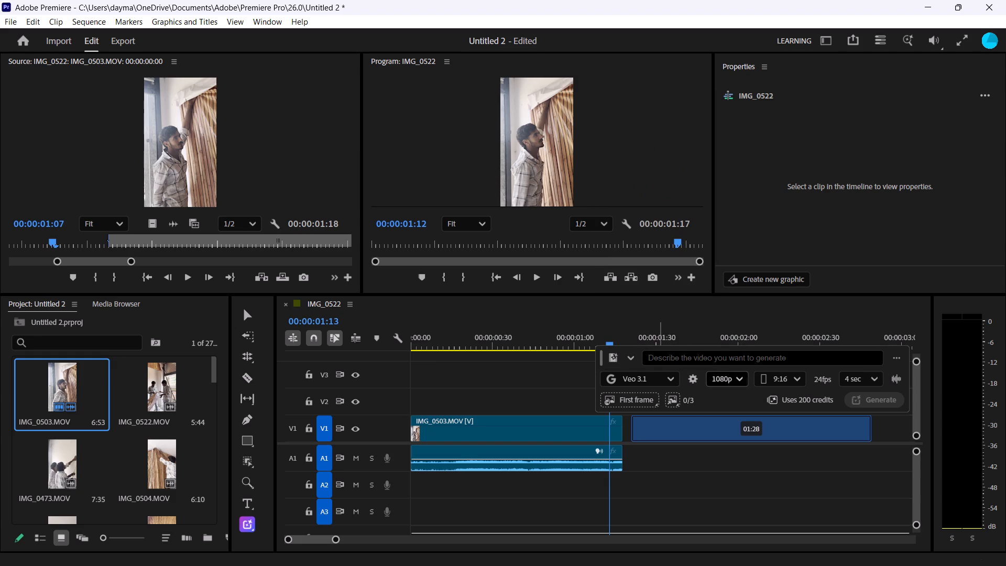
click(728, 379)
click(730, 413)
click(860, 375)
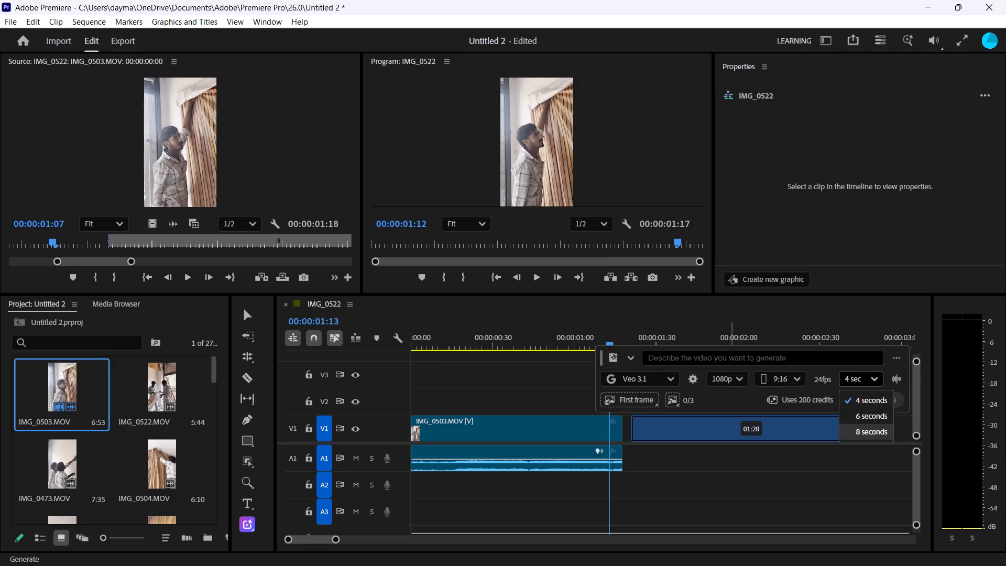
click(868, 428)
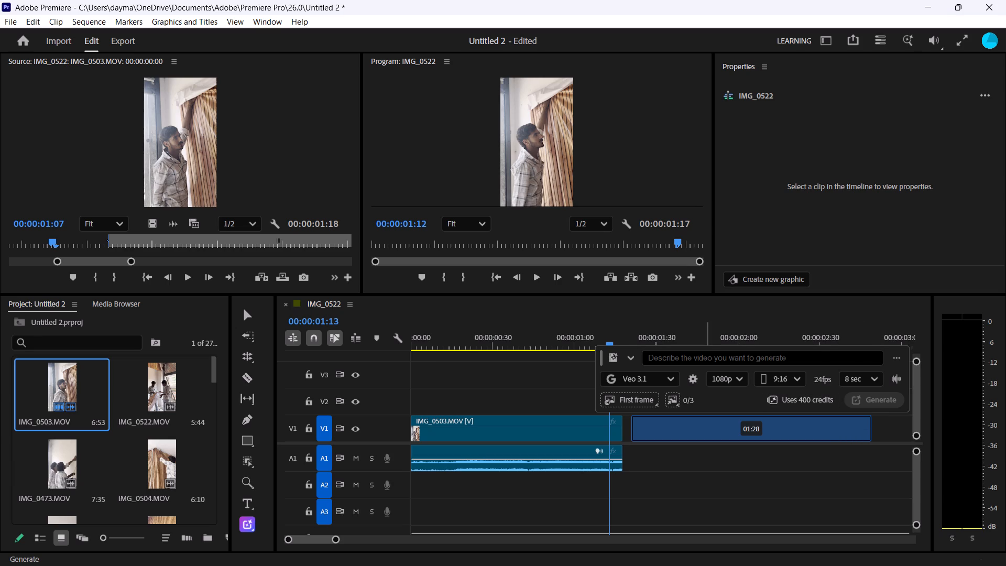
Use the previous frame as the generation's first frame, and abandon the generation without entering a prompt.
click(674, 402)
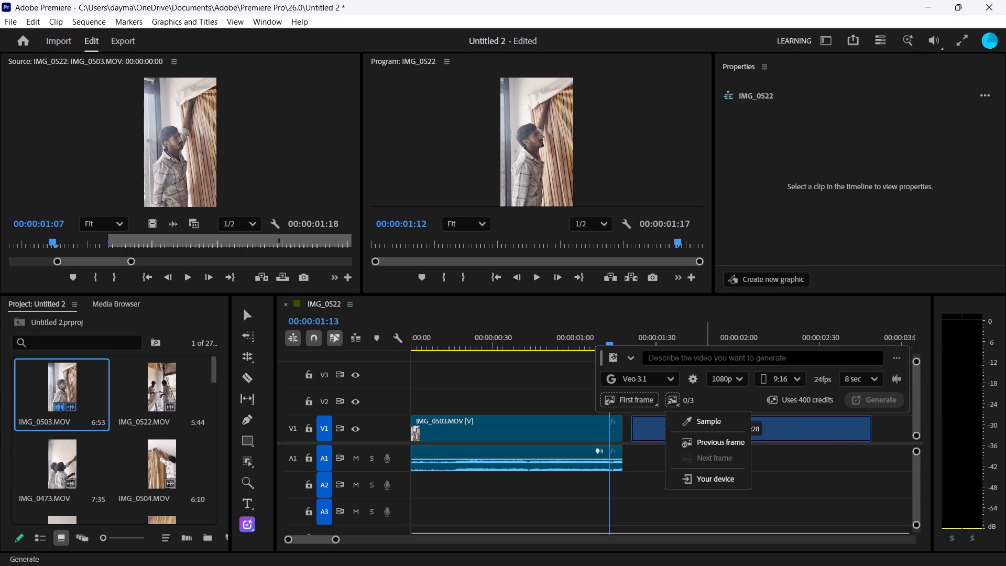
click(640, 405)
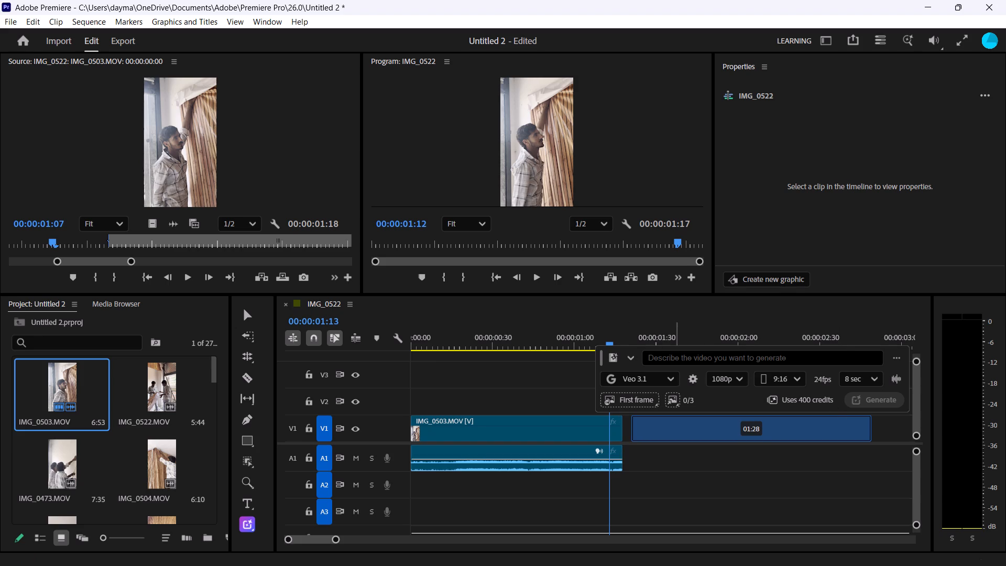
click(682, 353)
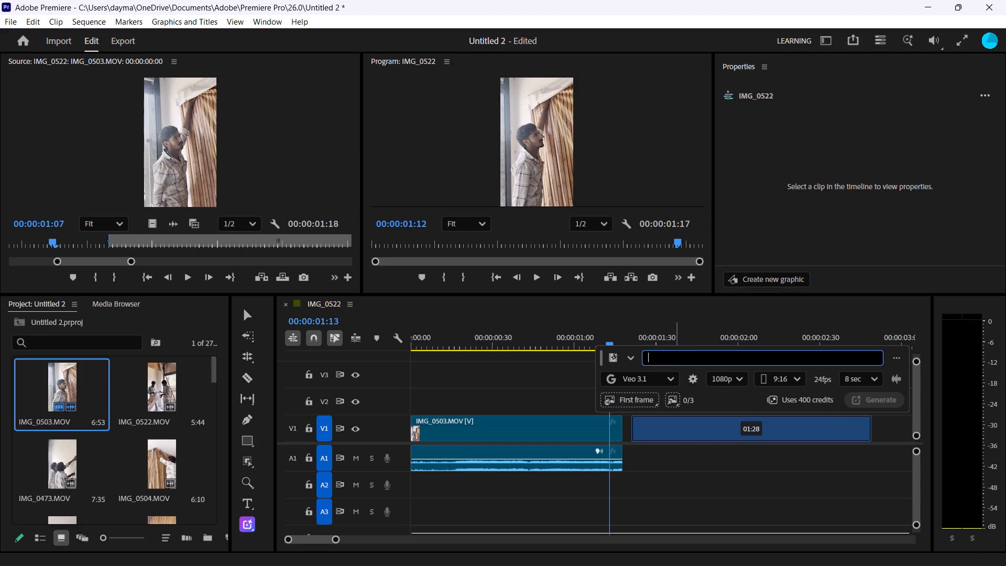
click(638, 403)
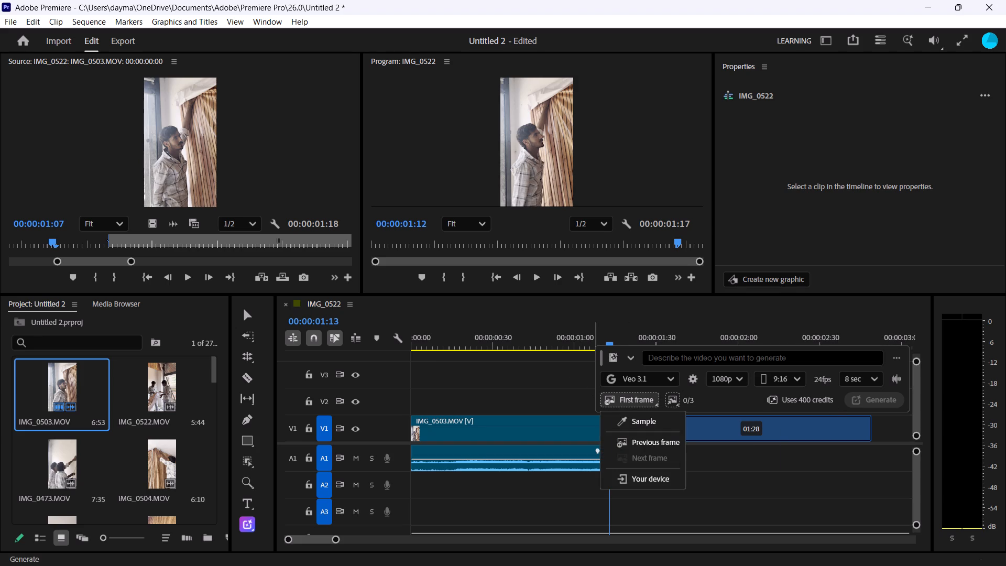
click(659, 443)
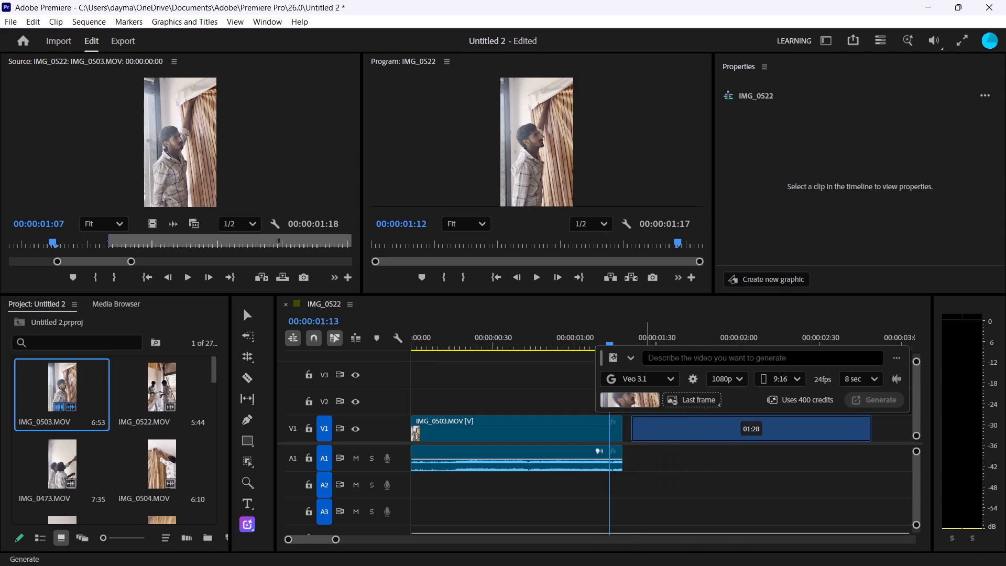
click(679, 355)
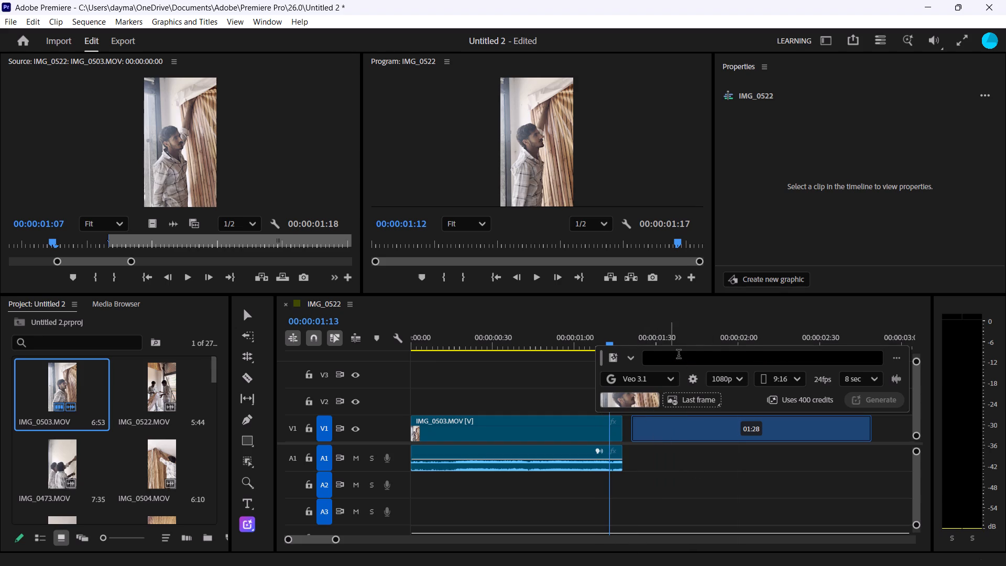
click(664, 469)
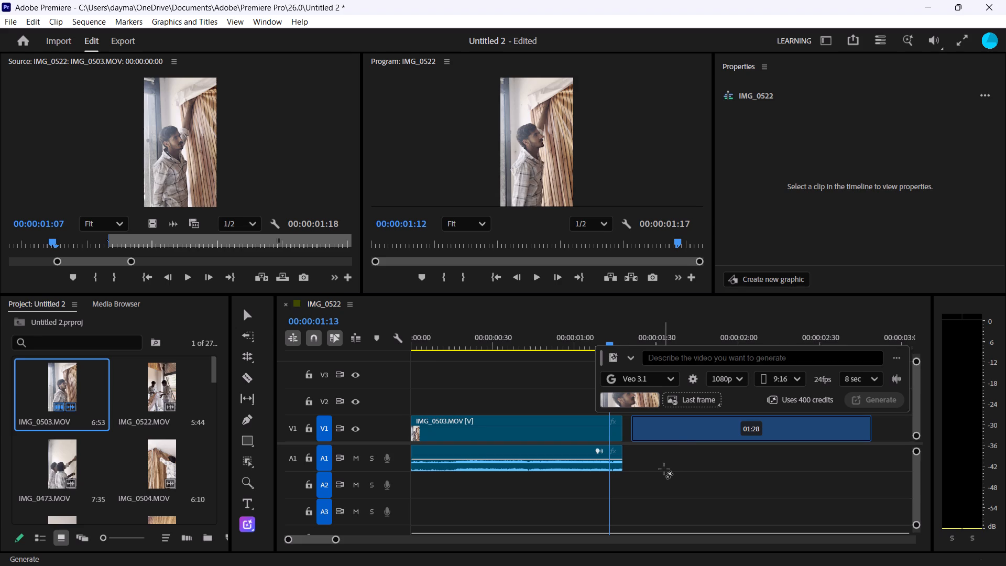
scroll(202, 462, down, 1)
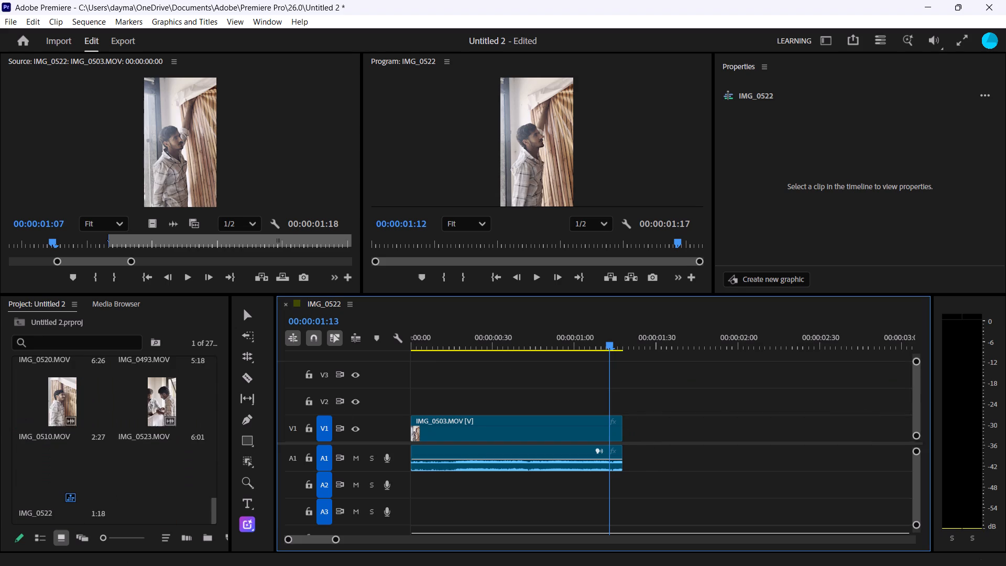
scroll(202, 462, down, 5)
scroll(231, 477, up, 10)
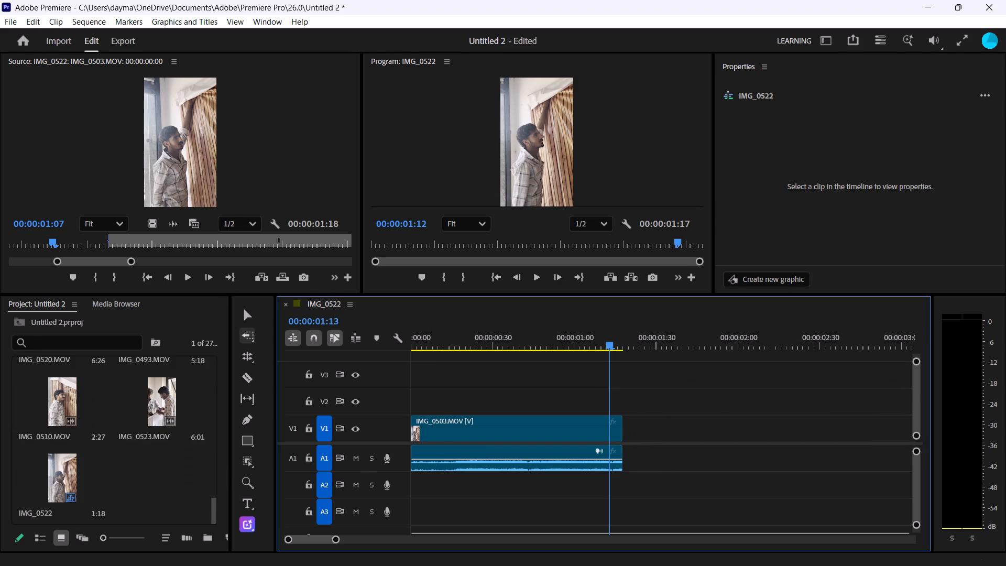
Crop the left side of the IMG_0503.MOV clip to 42%.
click(246, 307)
click(246, 309)
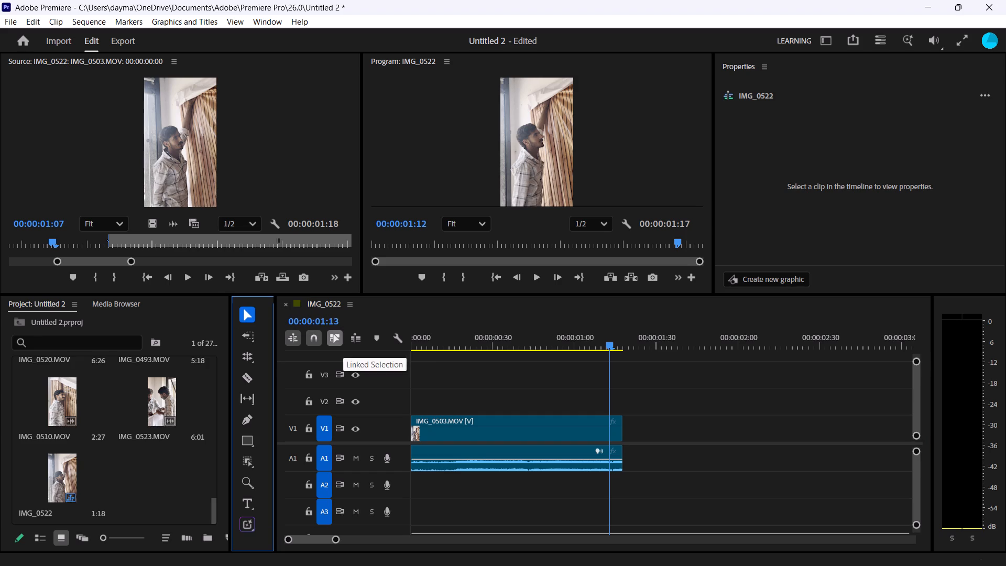
click(449, 423)
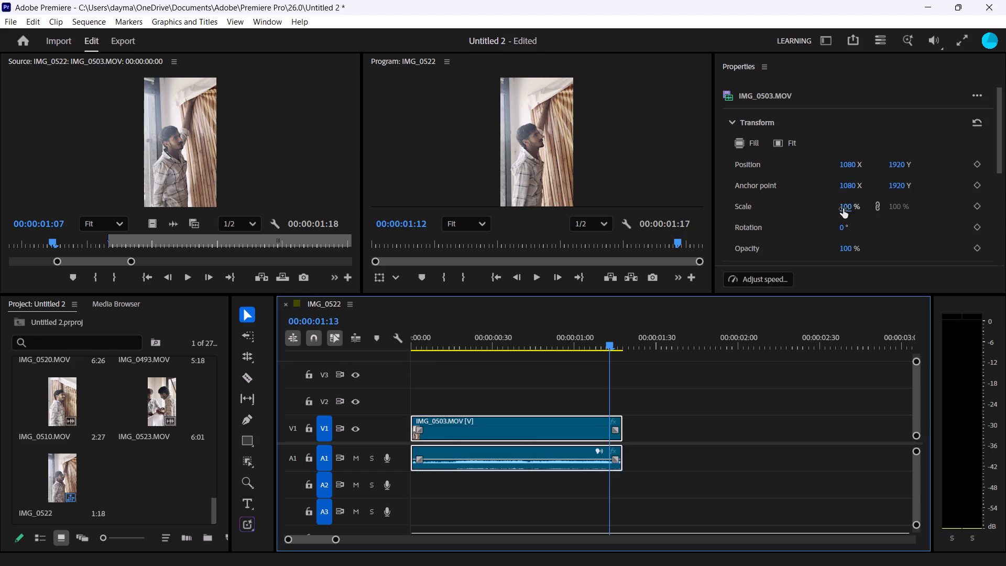
scroll(843, 209, down, 4)
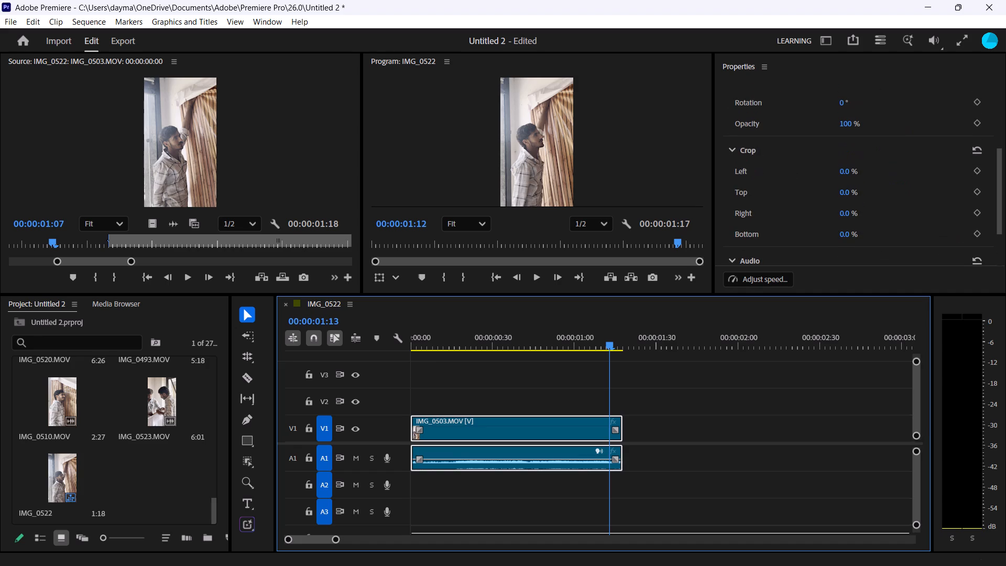
drag(843, 170, 808, 180)
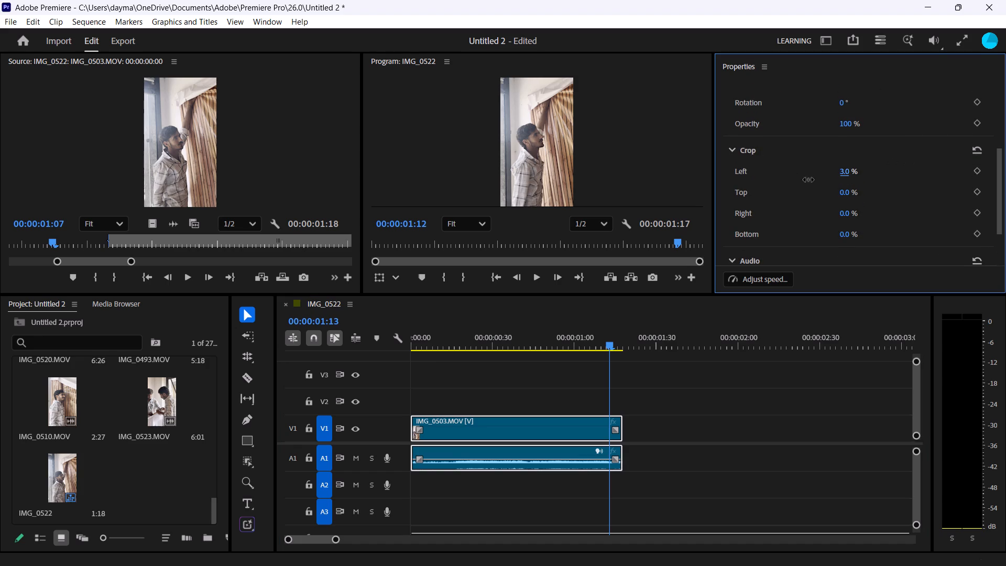
drag(808, 180, 906, 168)
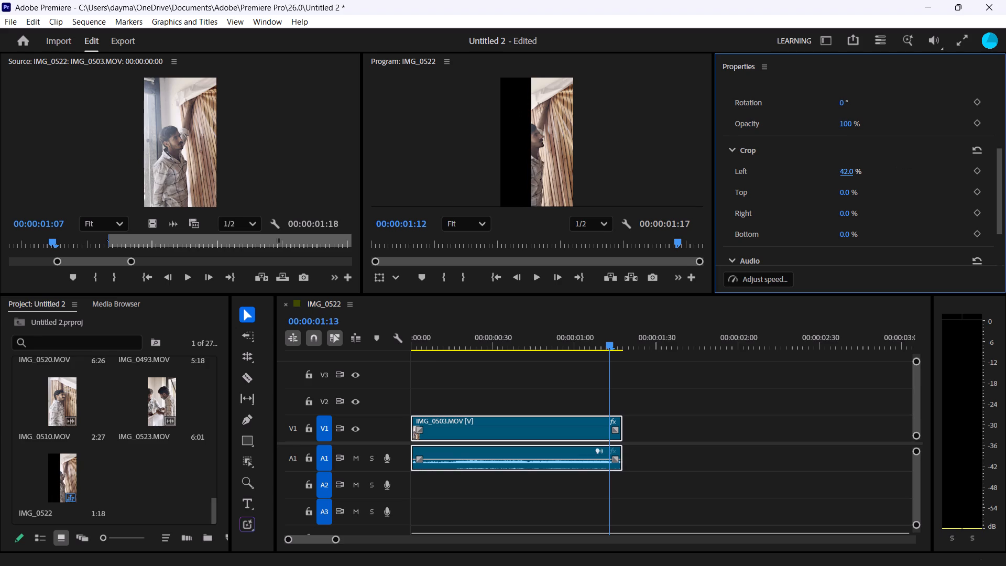
Undo the left-side crop on the IMG_0503.MOV clip.
key(ctrl+z)
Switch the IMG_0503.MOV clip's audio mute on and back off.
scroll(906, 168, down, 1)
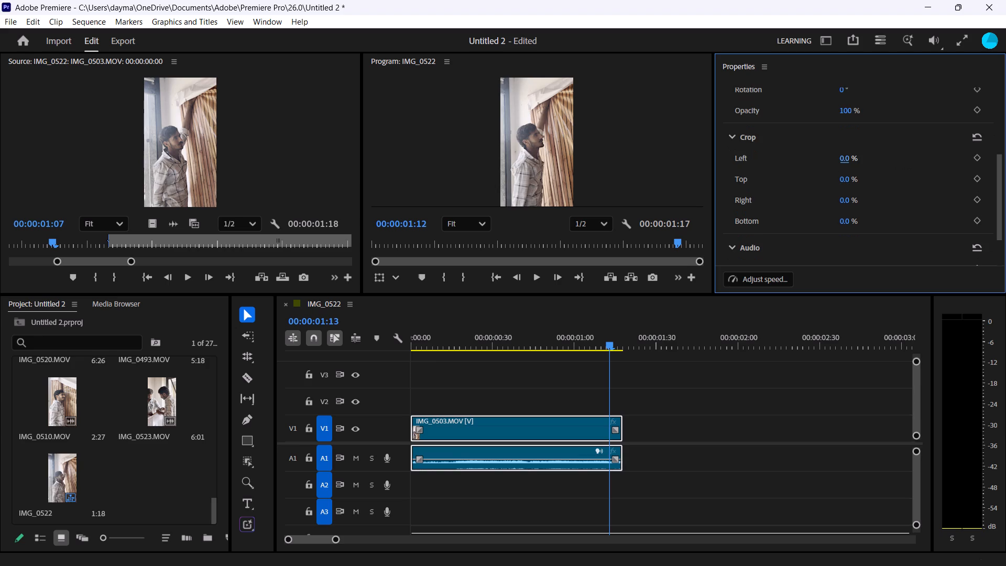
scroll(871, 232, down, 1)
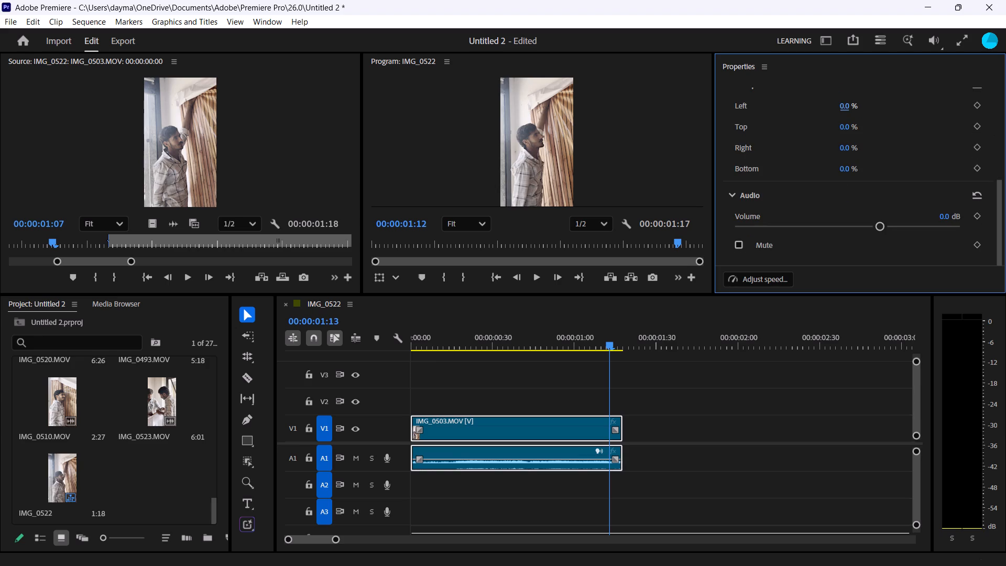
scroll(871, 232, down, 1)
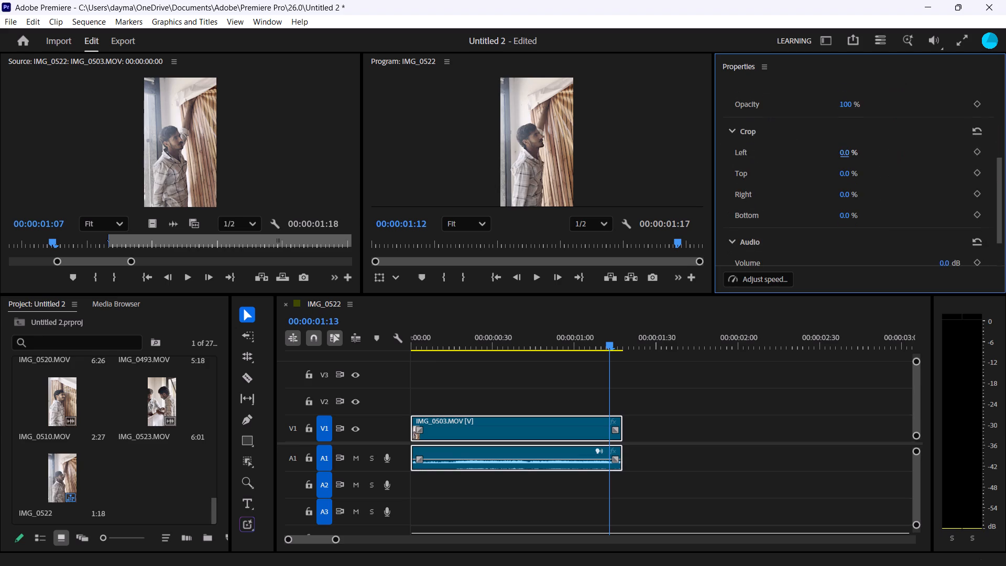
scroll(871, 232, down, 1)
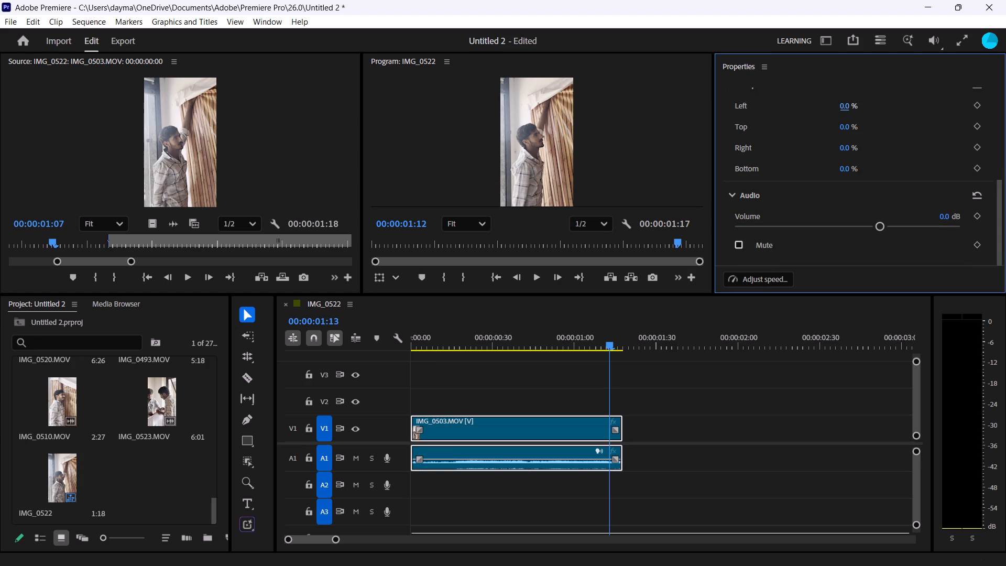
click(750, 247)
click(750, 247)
Open the IMG_0504.MOV clip from the project bin in the Source monitor.
scroll(203, 411, up, 9)
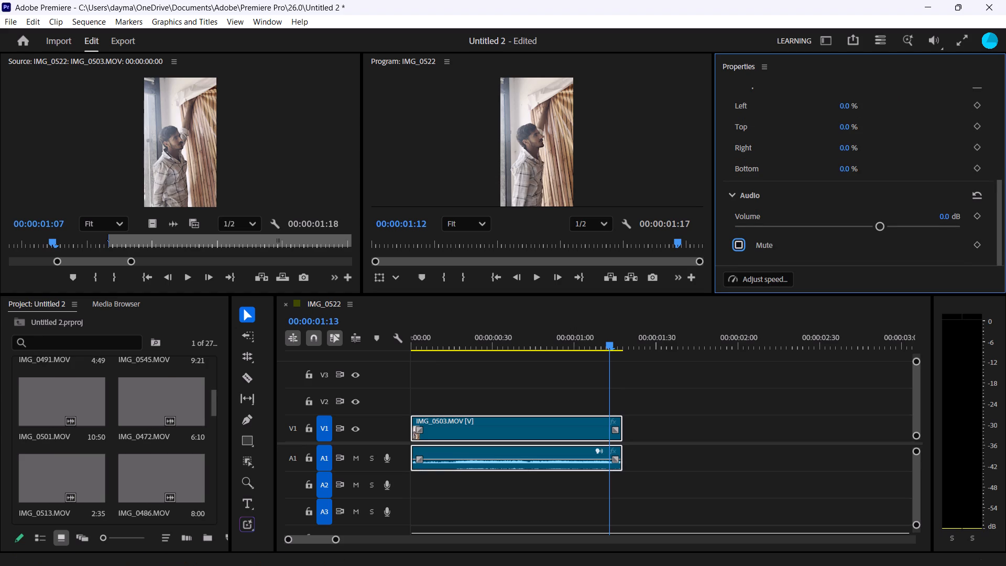
scroll(203, 411, up, 3)
click(164, 452)
drag(164, 452, 168, 473)
double_click(168, 473)
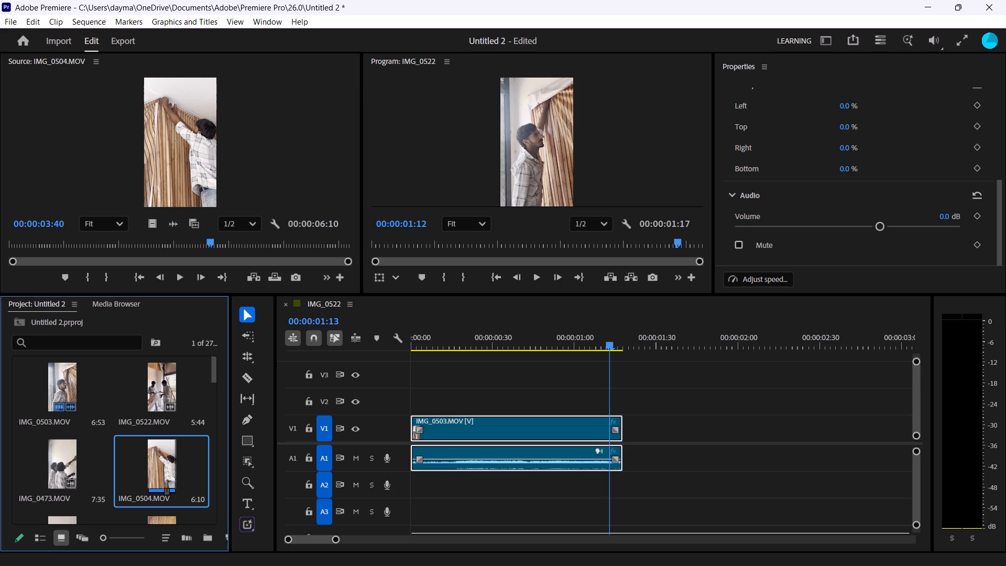
double_click(152, 451)
Try to place the IMG_0504.MOV clip on V1 just after the IMG_0503.MOV clip.
drag(152, 451, 653, 430)
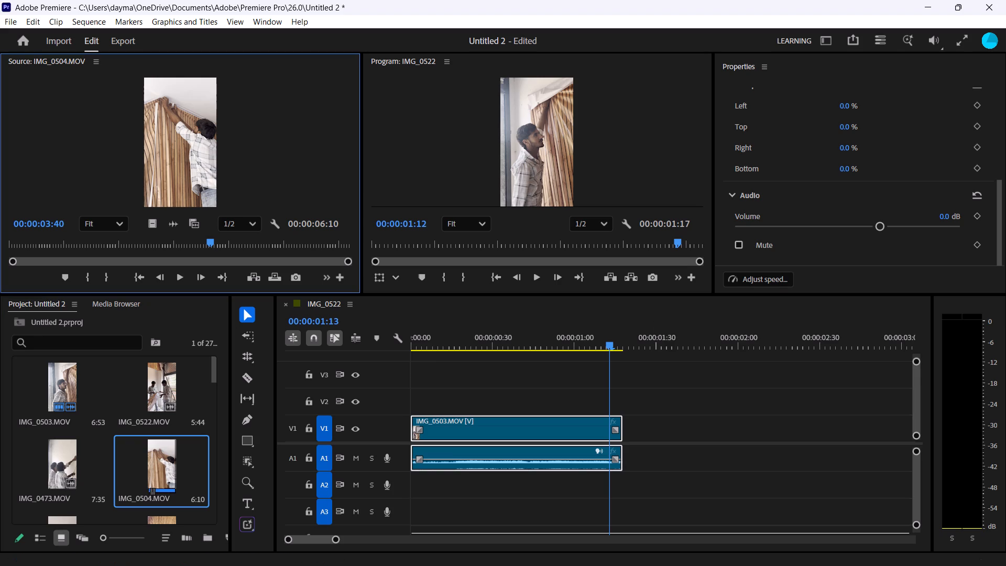
click(113, 436)
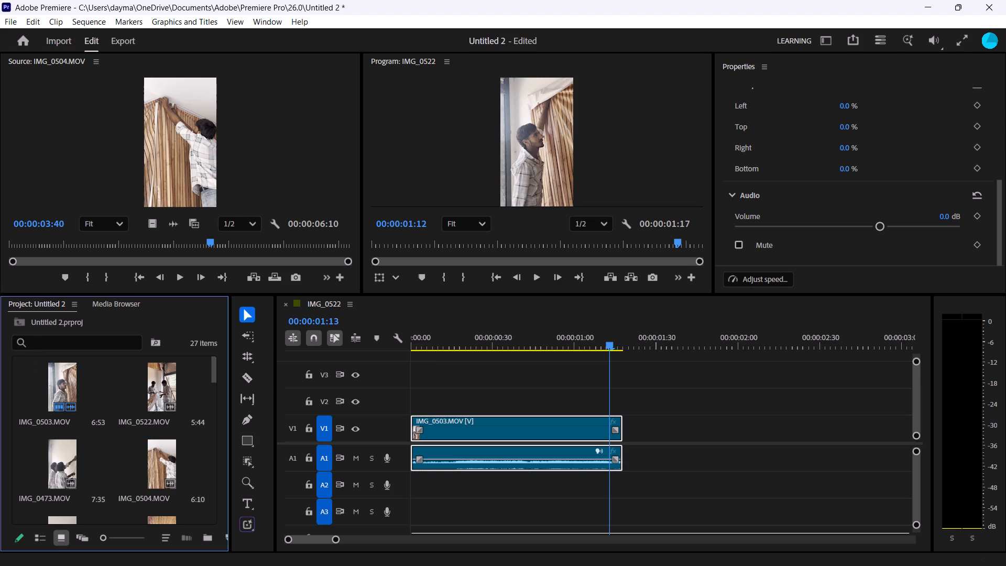
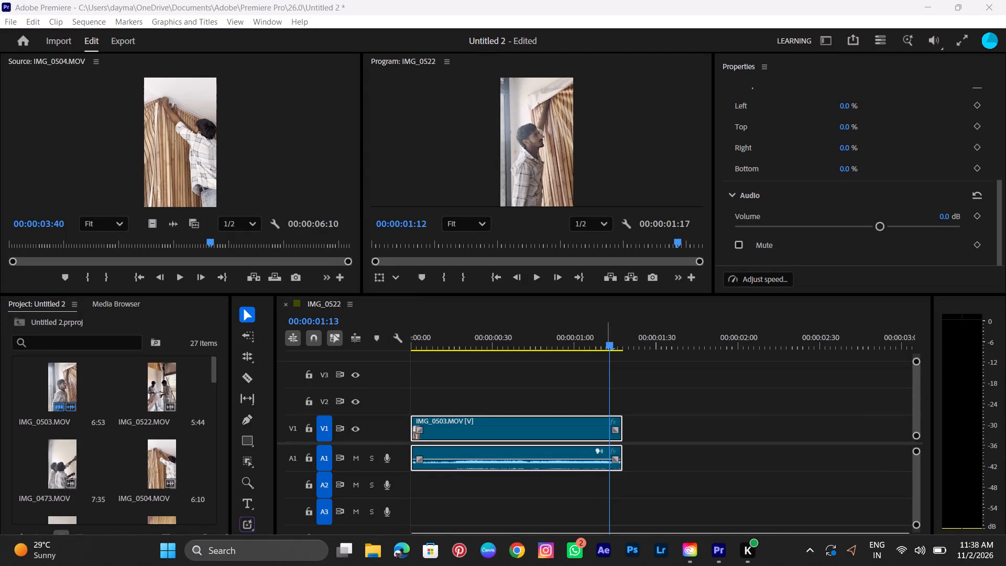
Play back the IMG_0503.MOV clip in the sequence.
click(535, 399)
drag(510, 338, 502, 344)
drag(499, 345, 315, 392)
key(space)
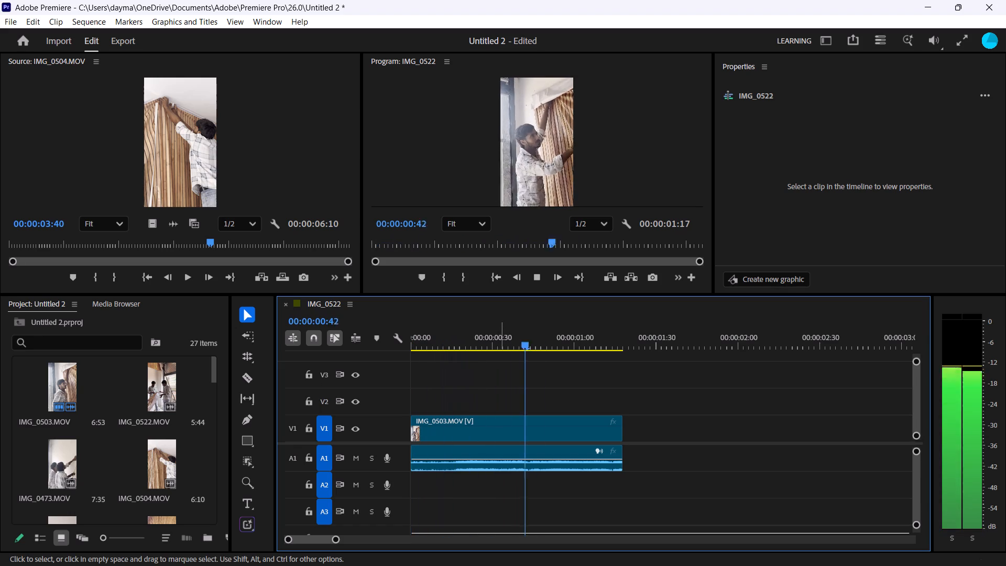
key(space)
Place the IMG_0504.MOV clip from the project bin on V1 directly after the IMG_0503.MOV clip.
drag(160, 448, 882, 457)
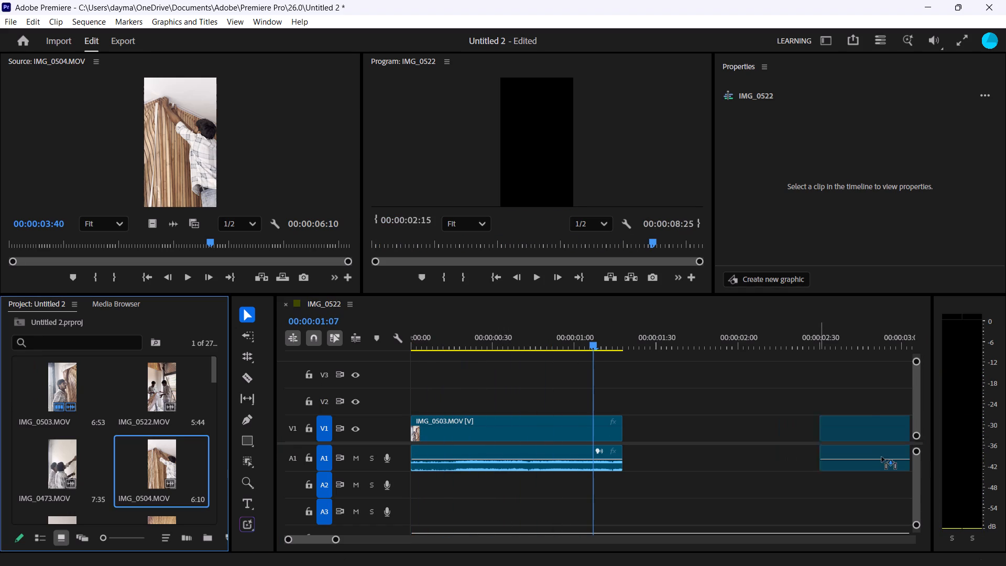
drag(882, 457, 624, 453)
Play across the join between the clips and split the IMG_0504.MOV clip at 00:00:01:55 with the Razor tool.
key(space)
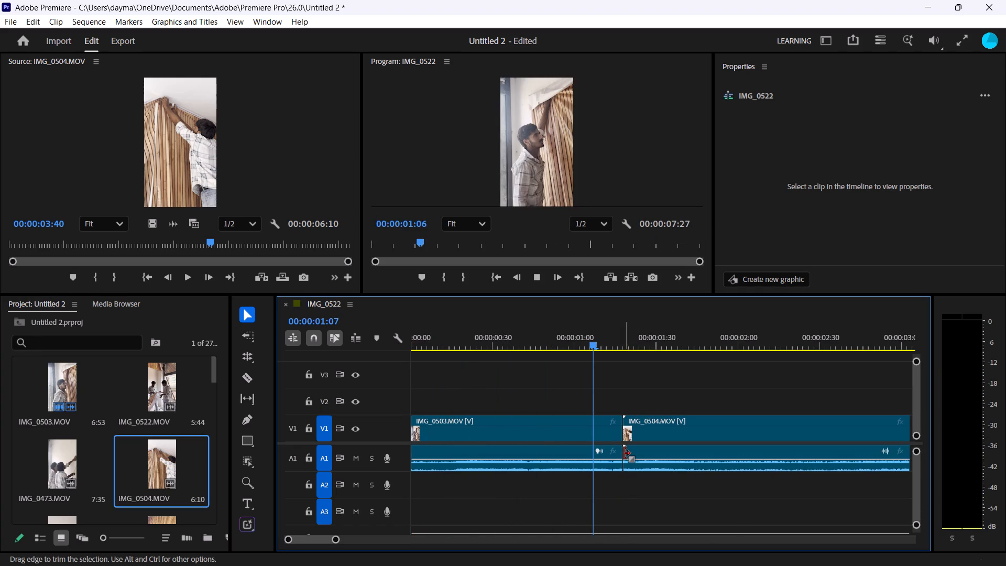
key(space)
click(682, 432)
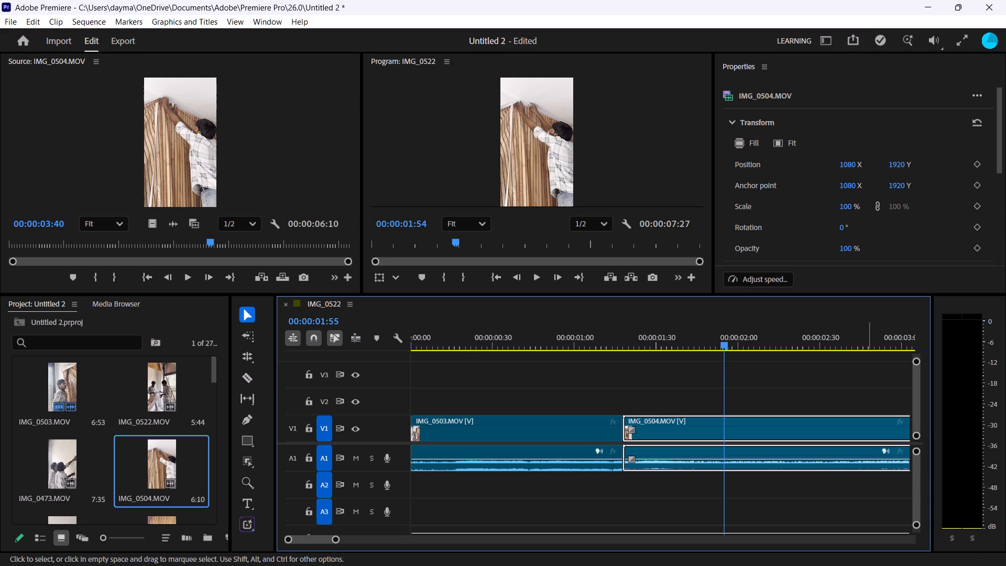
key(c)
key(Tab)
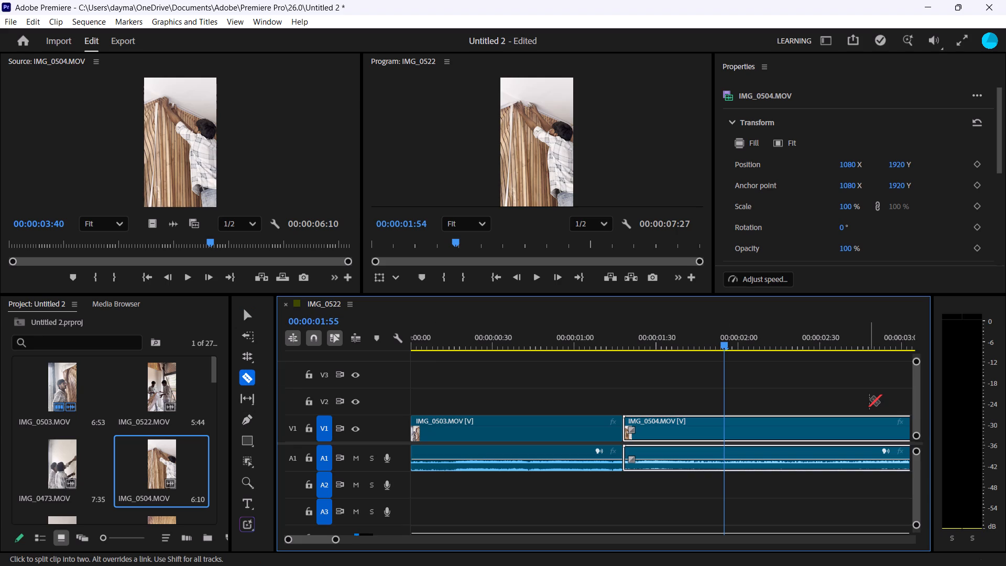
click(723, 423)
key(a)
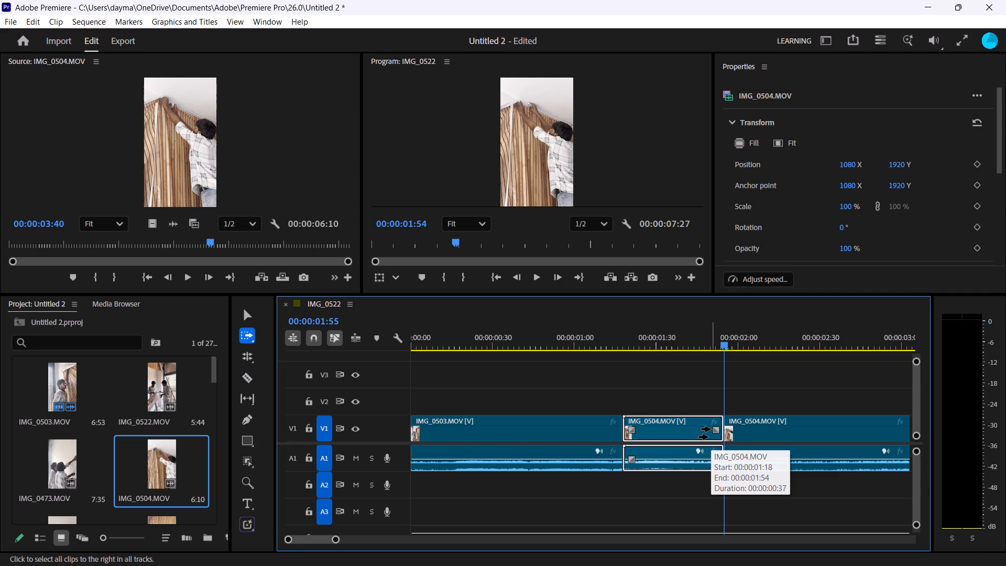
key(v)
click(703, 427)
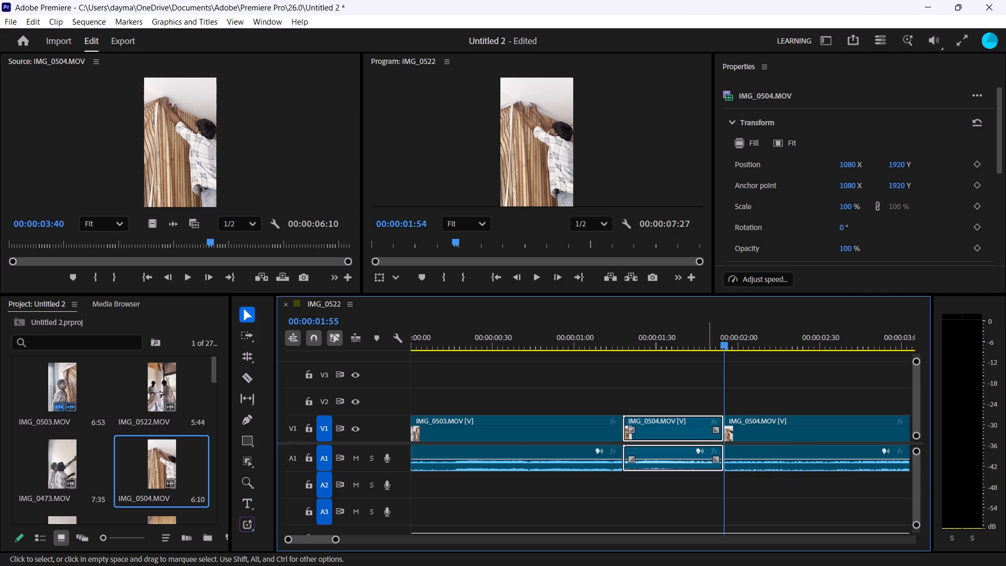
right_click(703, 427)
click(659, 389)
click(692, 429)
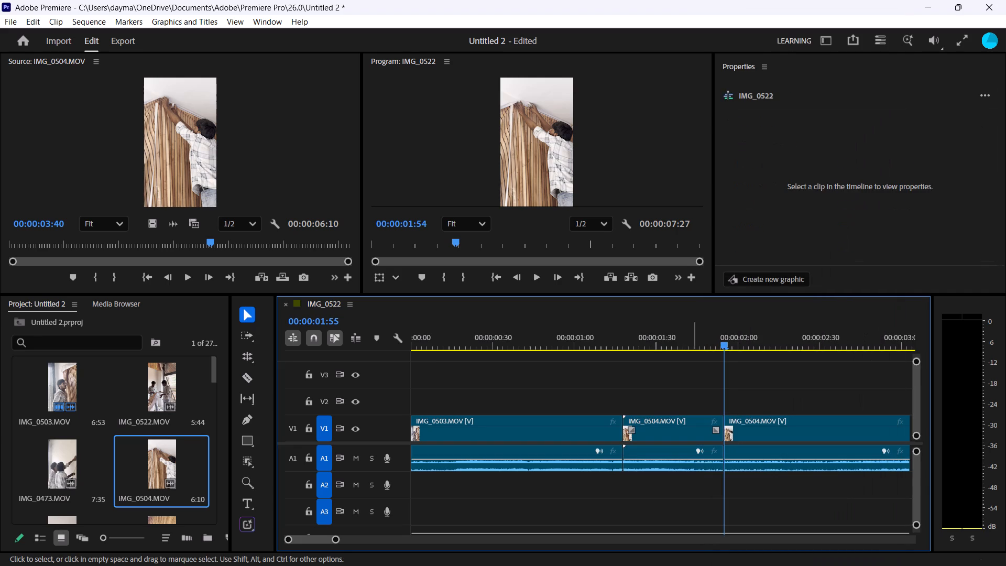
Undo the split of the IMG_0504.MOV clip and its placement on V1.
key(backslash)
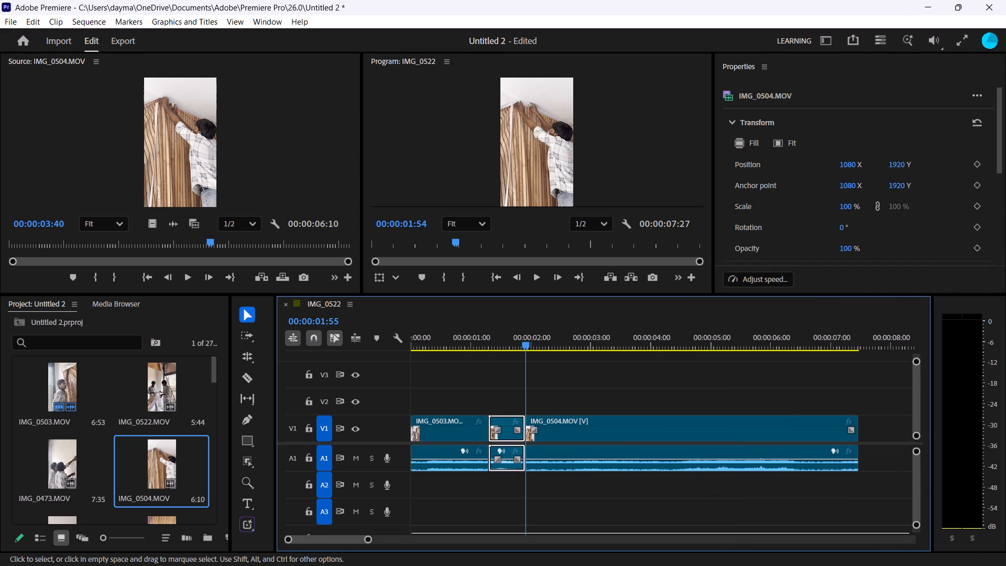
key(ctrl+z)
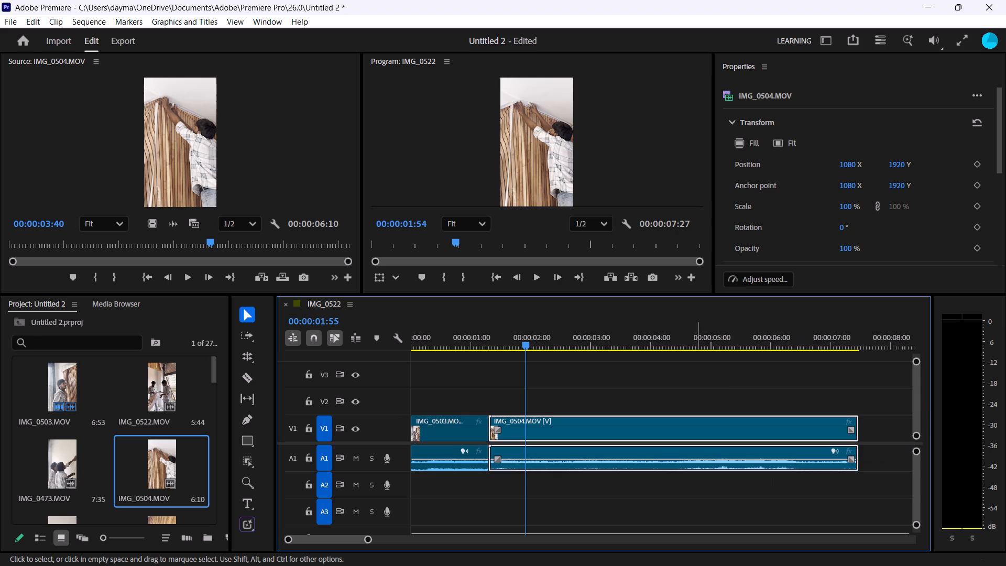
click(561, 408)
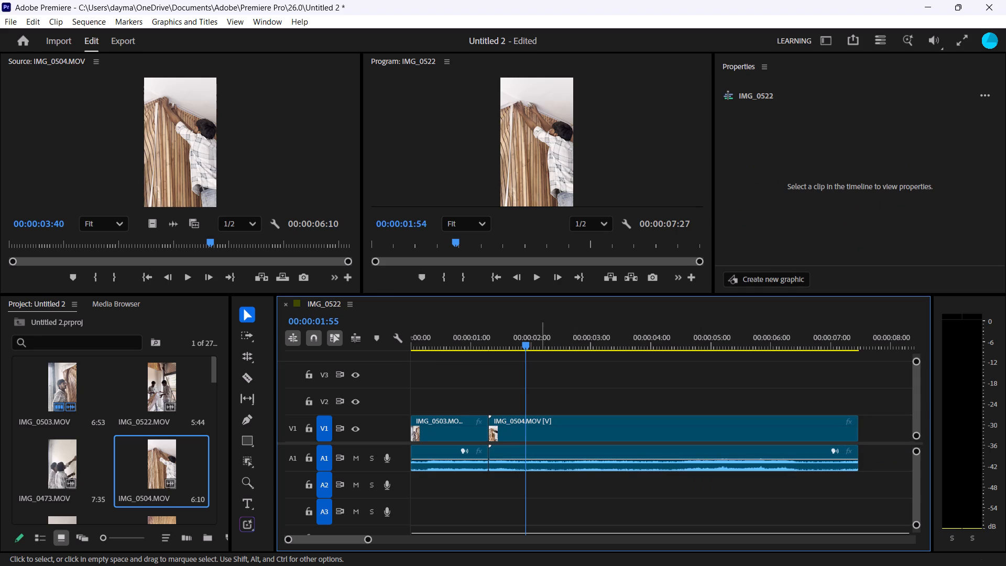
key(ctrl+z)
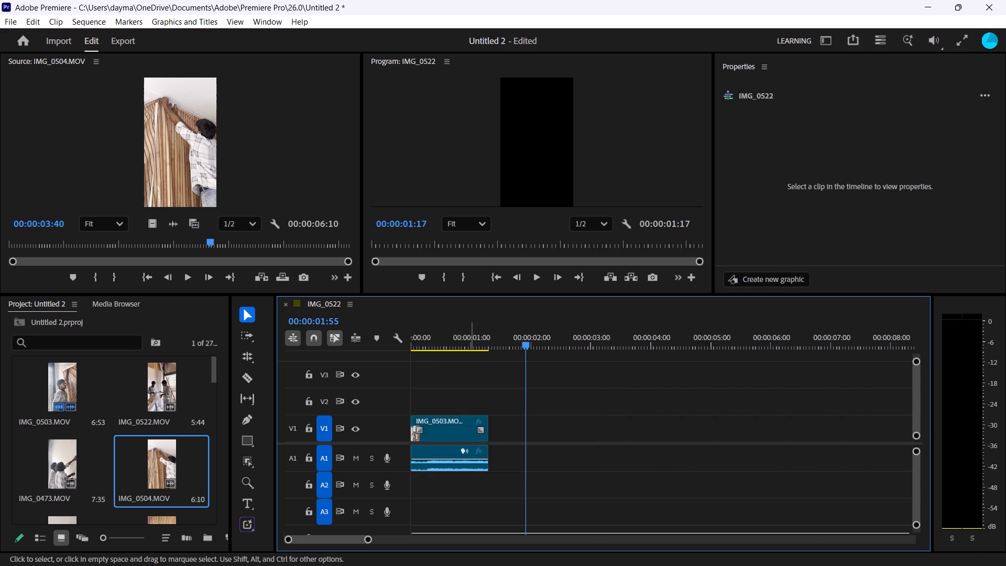
Place the IMG_0504.MOV clip from the project bin on V1 and A1 directly after the IMG_0503.MOV clip.
click(468, 437)
drag(157, 462, 709, 453)
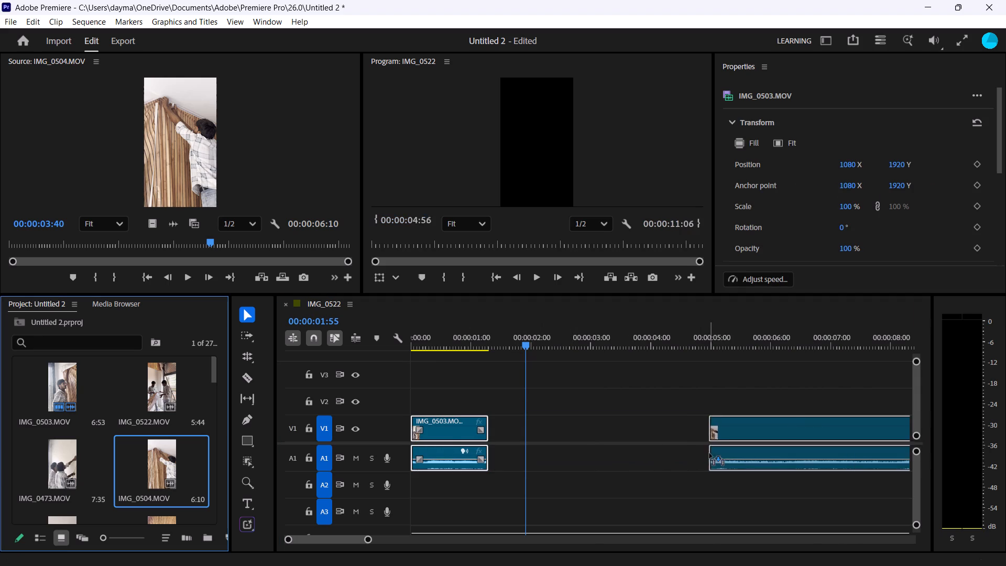
drag(709, 453, 493, 458)
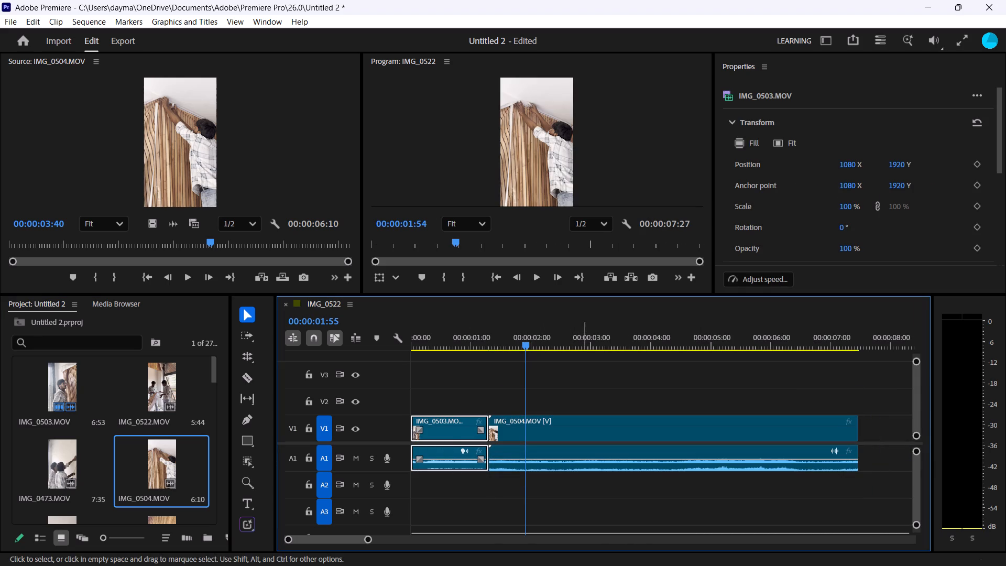
click(510, 374)
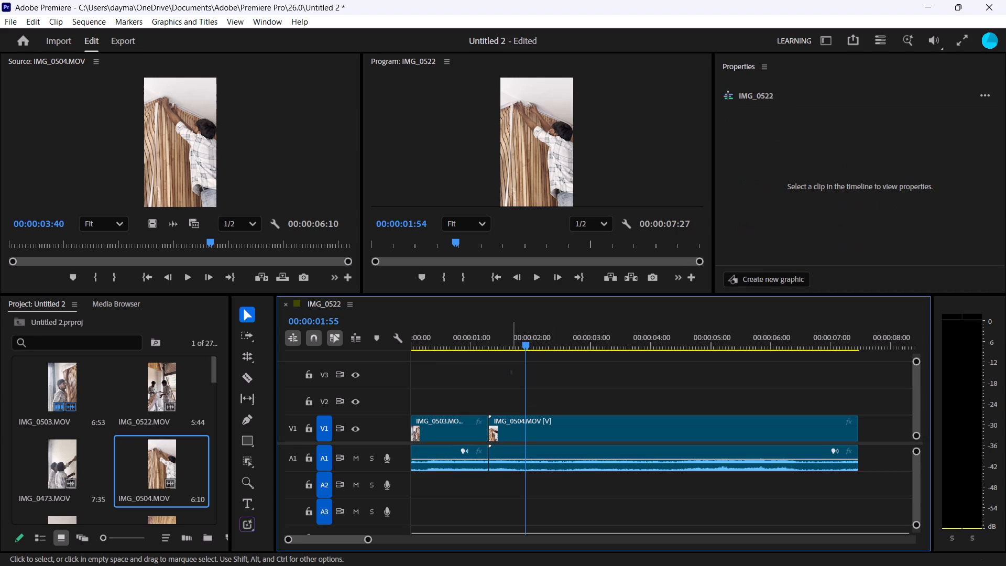
Split the IMG_0504.MOV clip on the timeline at 00:00:02:29 with the Razor tool.
drag(524, 360, 561, 373)
click(557, 429)
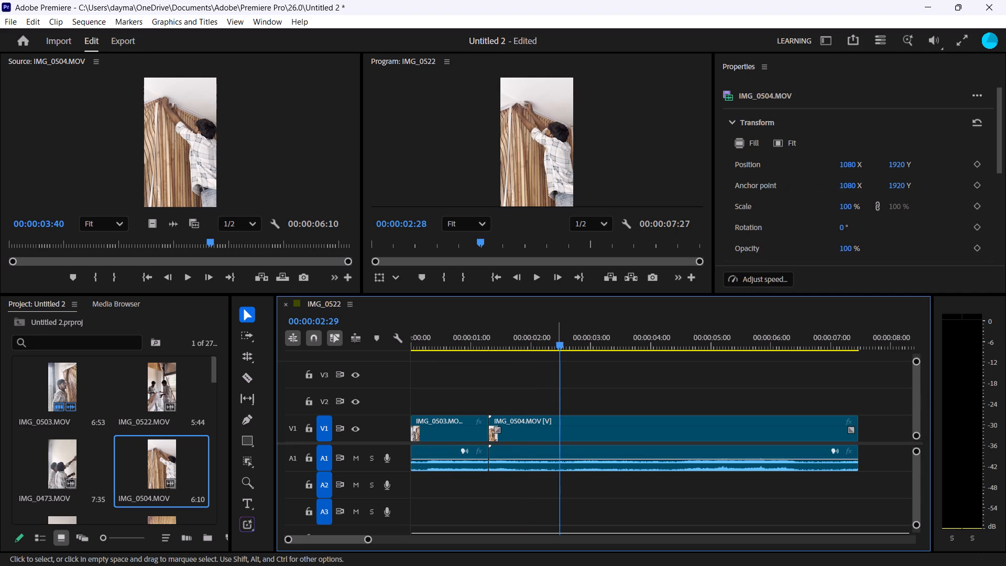
key(v)
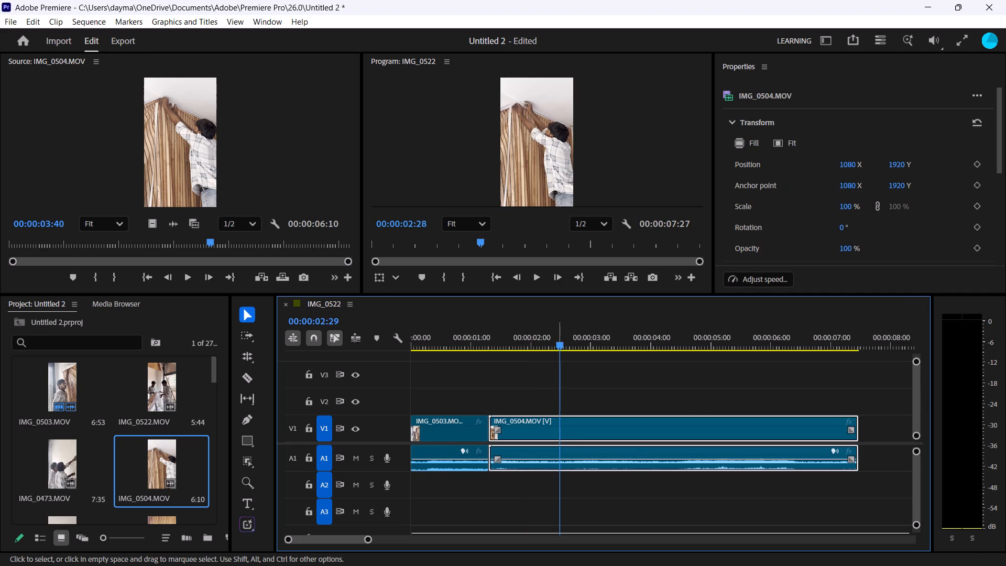
key(c)
click(558, 431)
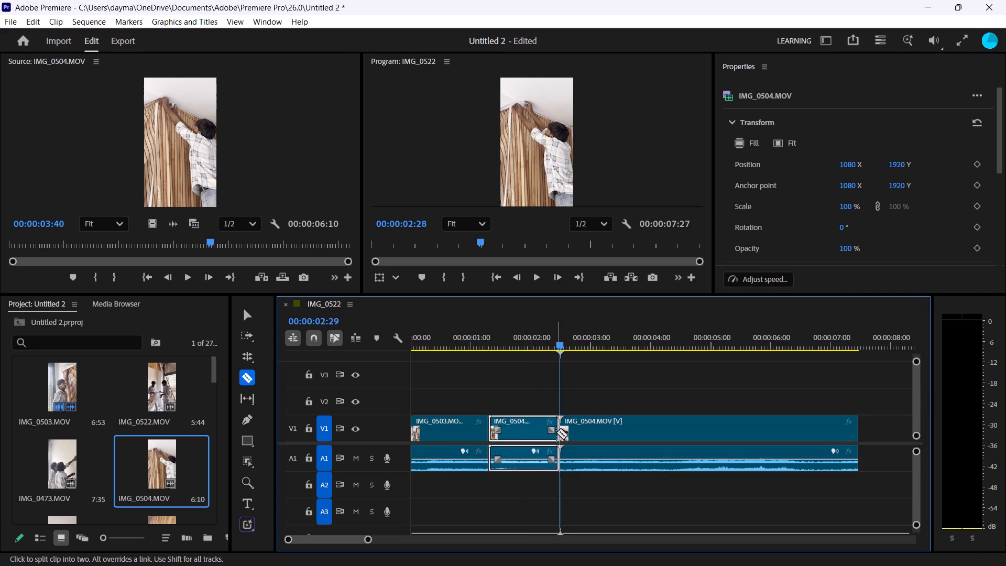
key(a)
key(v)
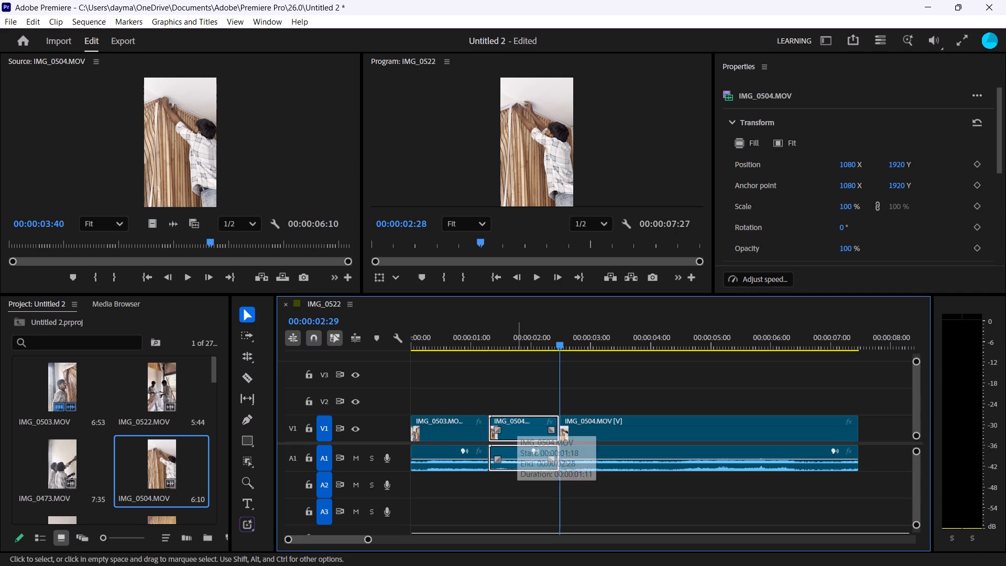
Delete the IMG_0504.MOV segment before the cut and close the gap between the two remaining clips.
click(520, 423)
key(BackSpace)
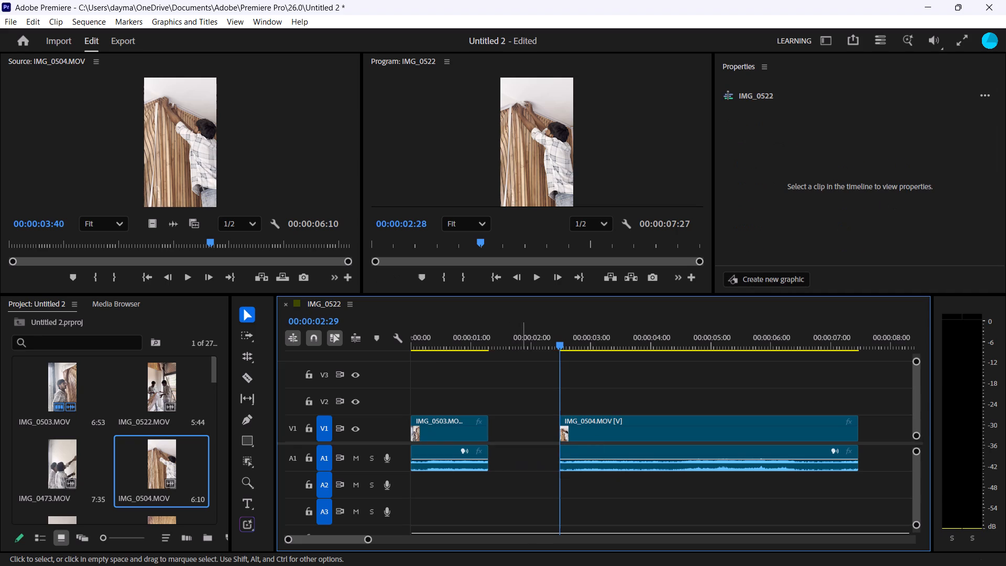
double_click(521, 427)
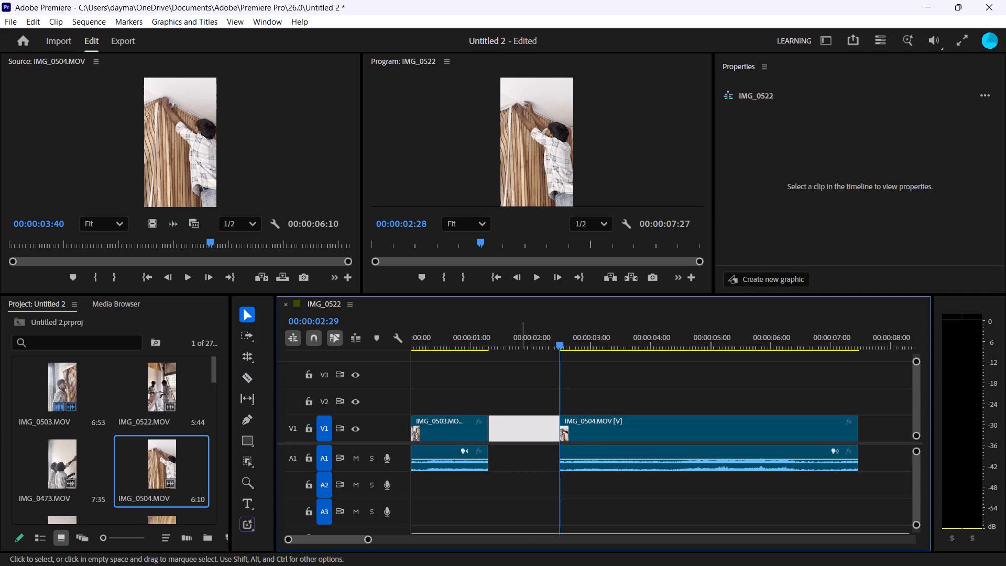
key(bracketright)
key(BackSpace)
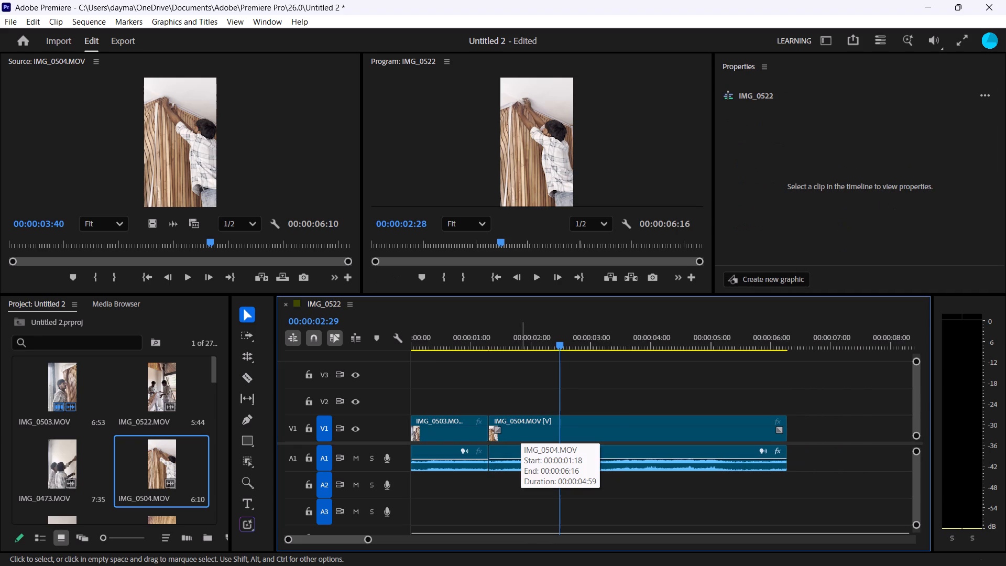
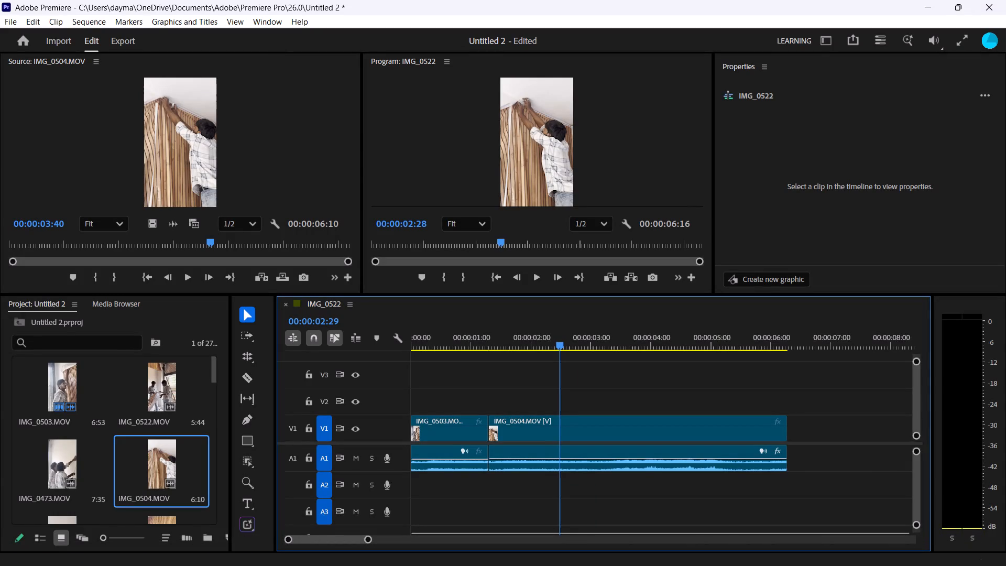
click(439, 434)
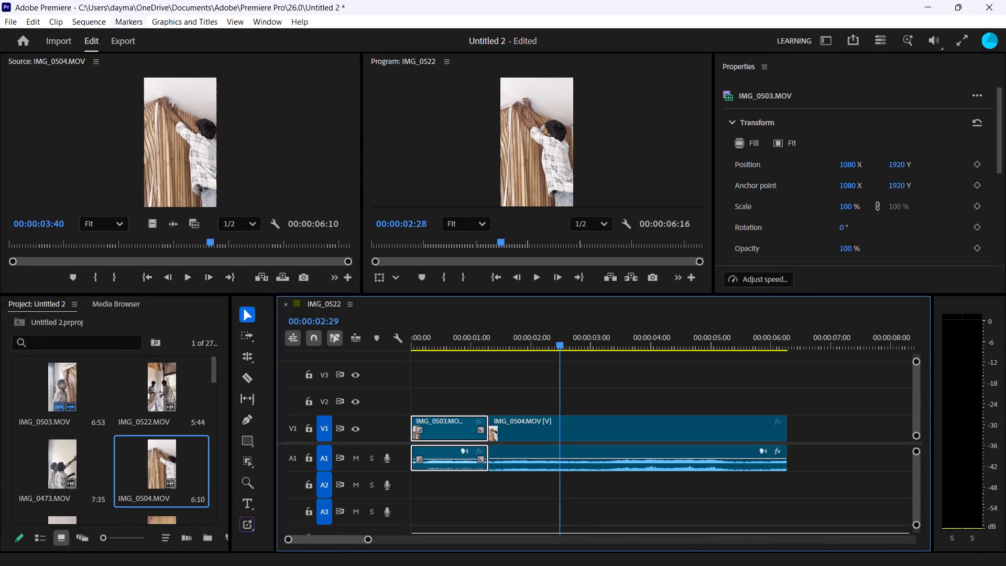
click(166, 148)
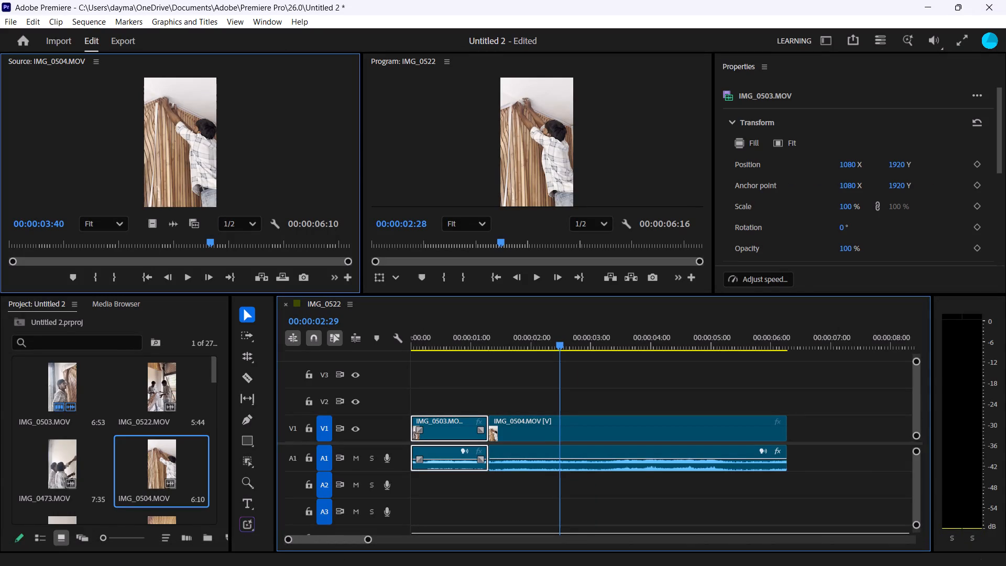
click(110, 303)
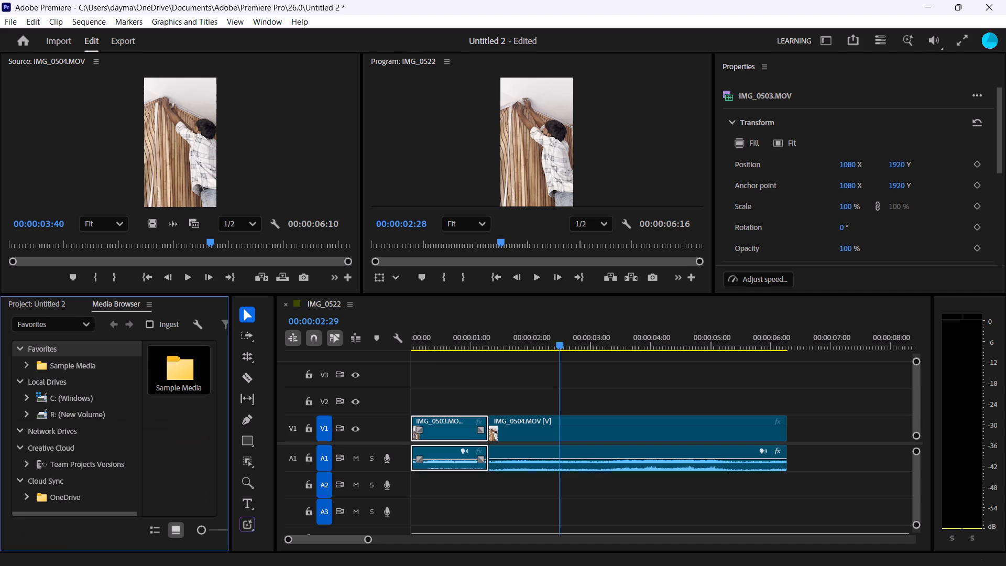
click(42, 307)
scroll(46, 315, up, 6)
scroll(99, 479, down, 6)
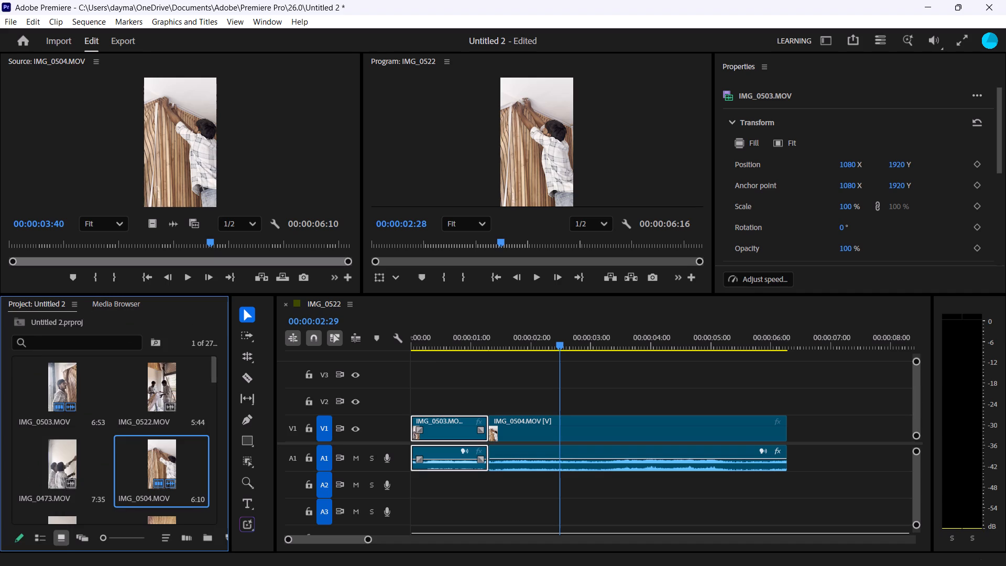
Bring up the Effects library and dismiss the Color Mode tour offer.
click(256, 18)
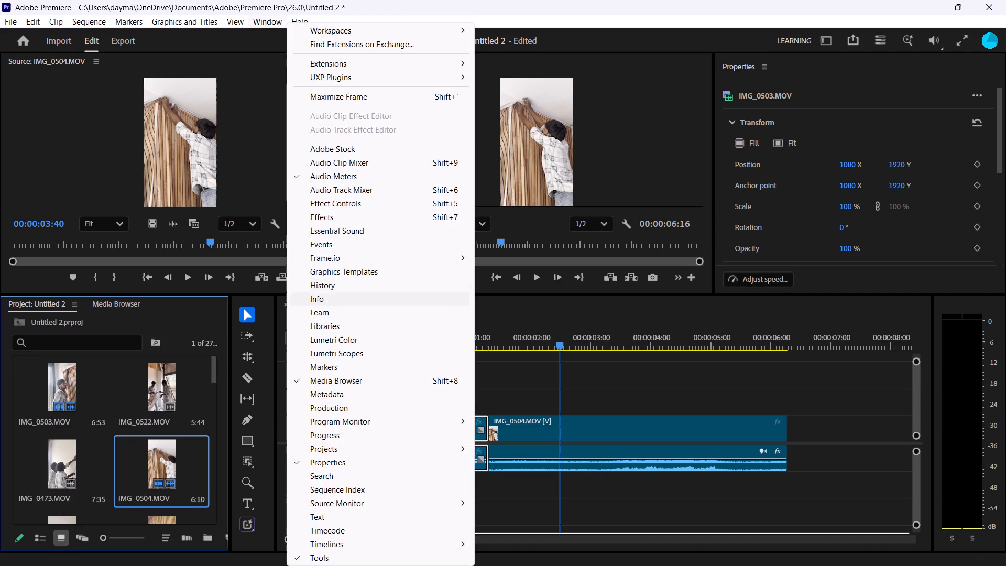
click(368, 215)
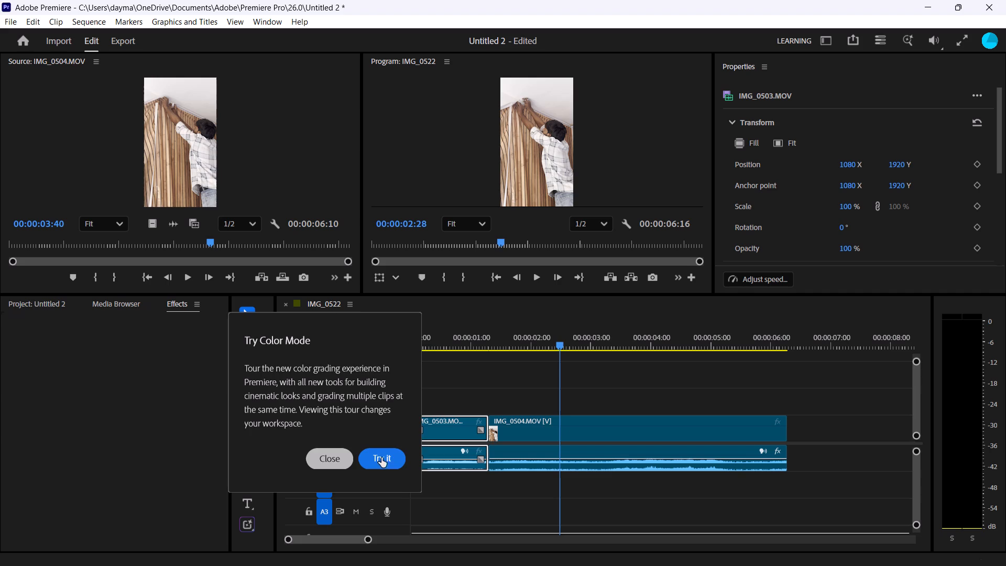
click(382, 456)
click(266, 24)
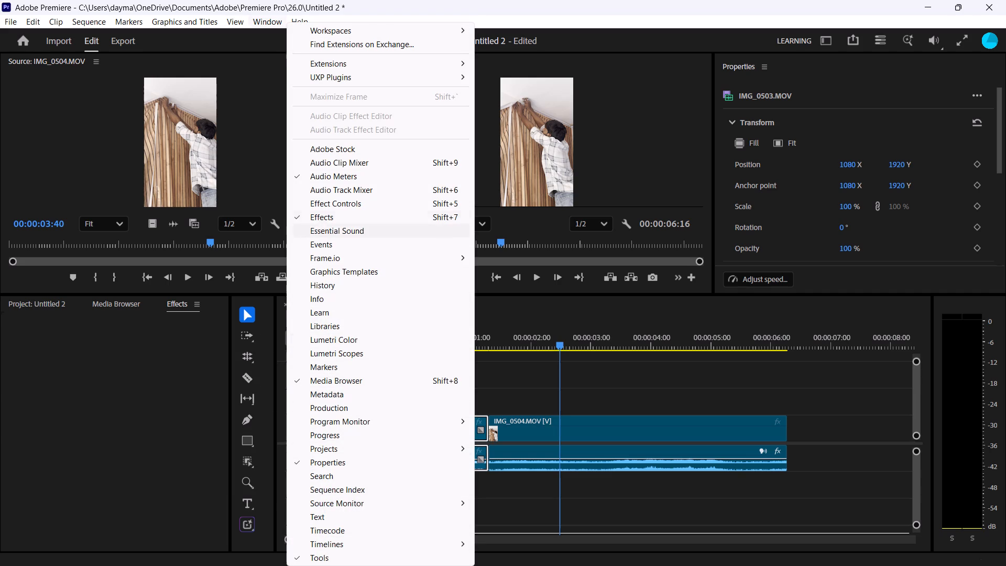
click(103, 401)
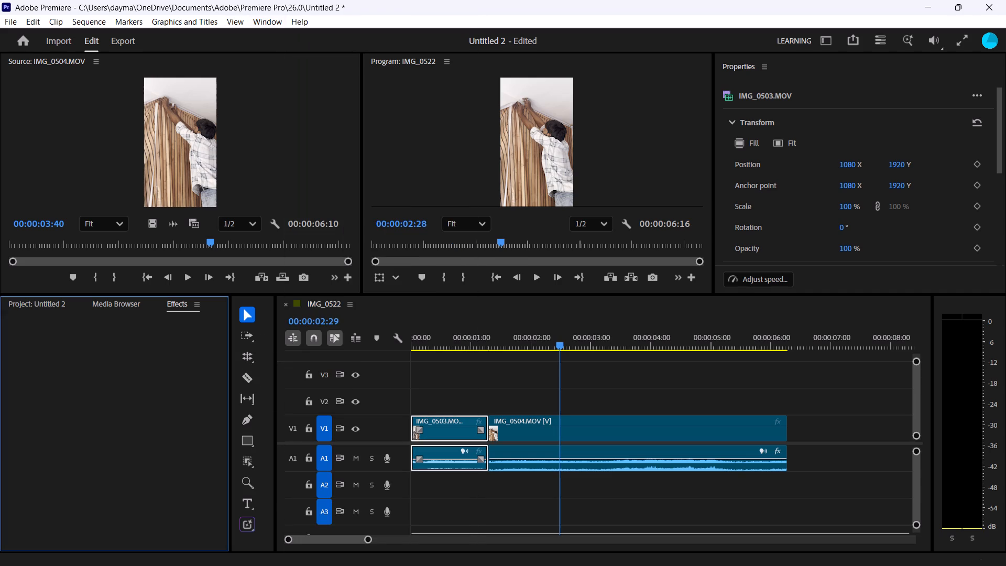
click(122, 305)
click(173, 305)
drag(130, 436, 134, 441)
drag(138, 442, 169, 397)
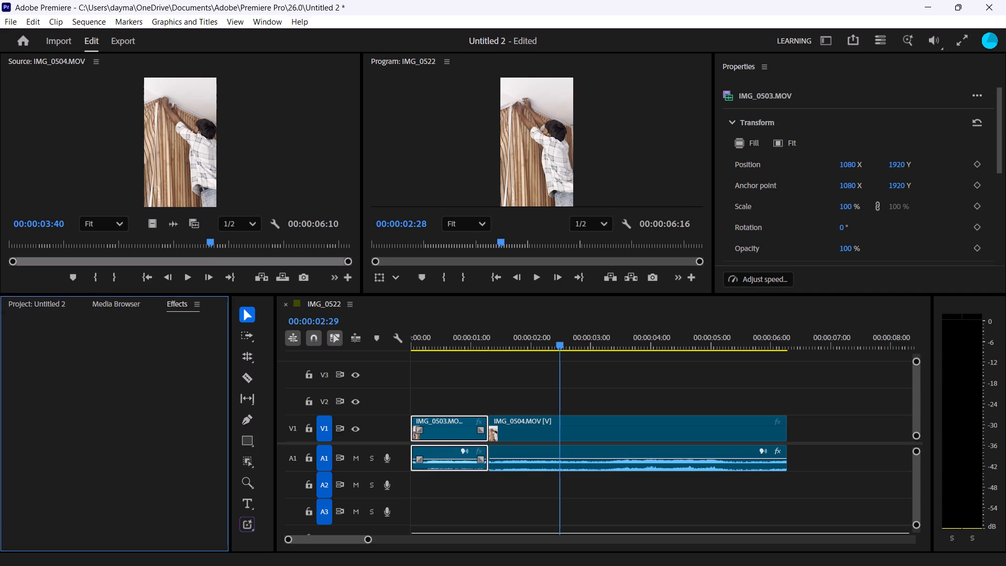
Display the Effect Controls for the selected IMG_0503.MOV clip.
click(273, 23)
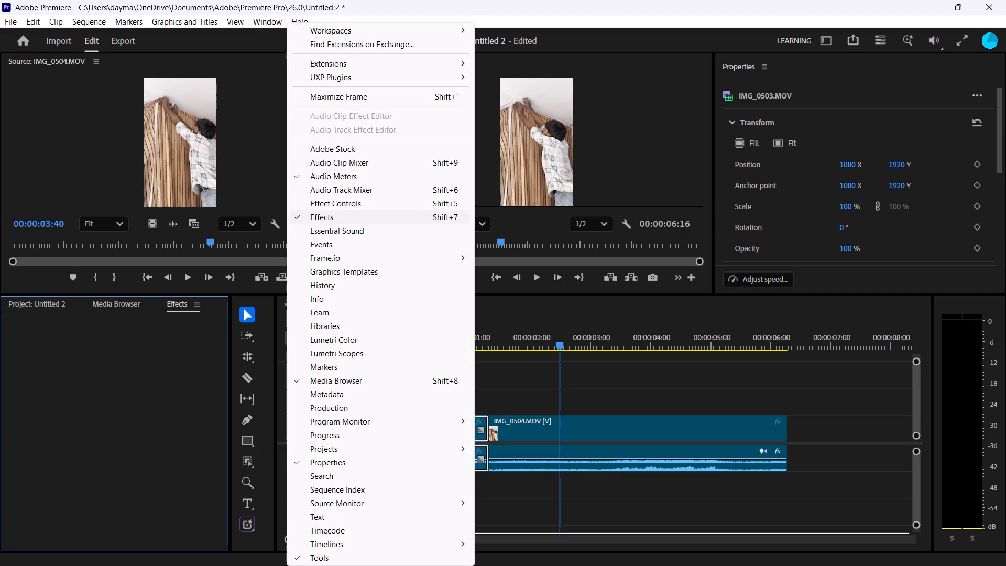
click(352, 201)
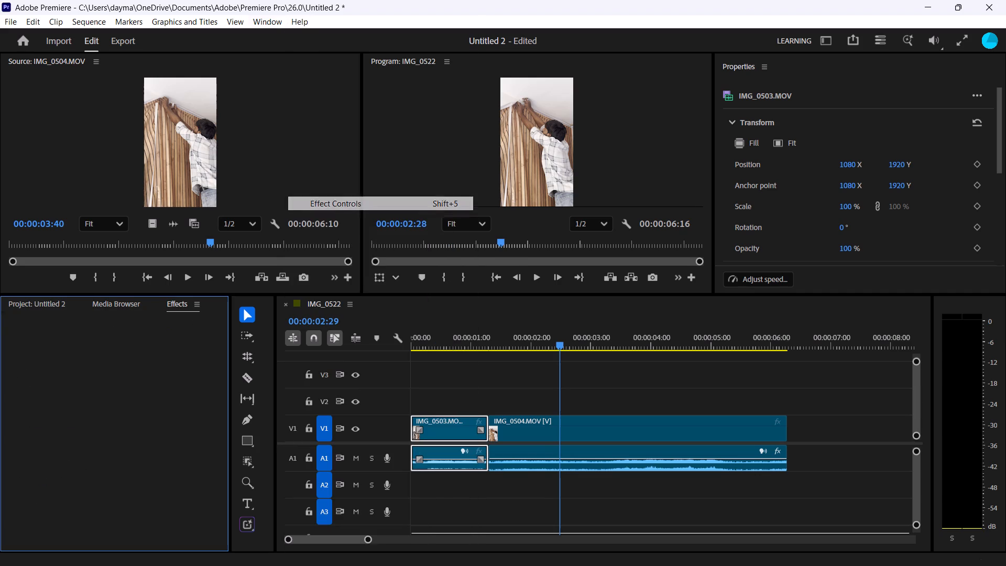
click(135, 358)
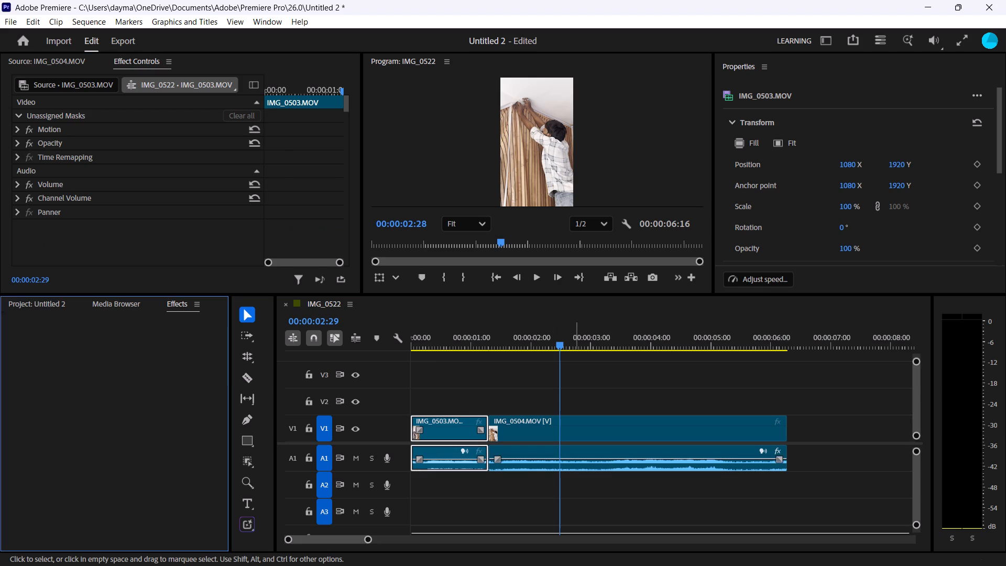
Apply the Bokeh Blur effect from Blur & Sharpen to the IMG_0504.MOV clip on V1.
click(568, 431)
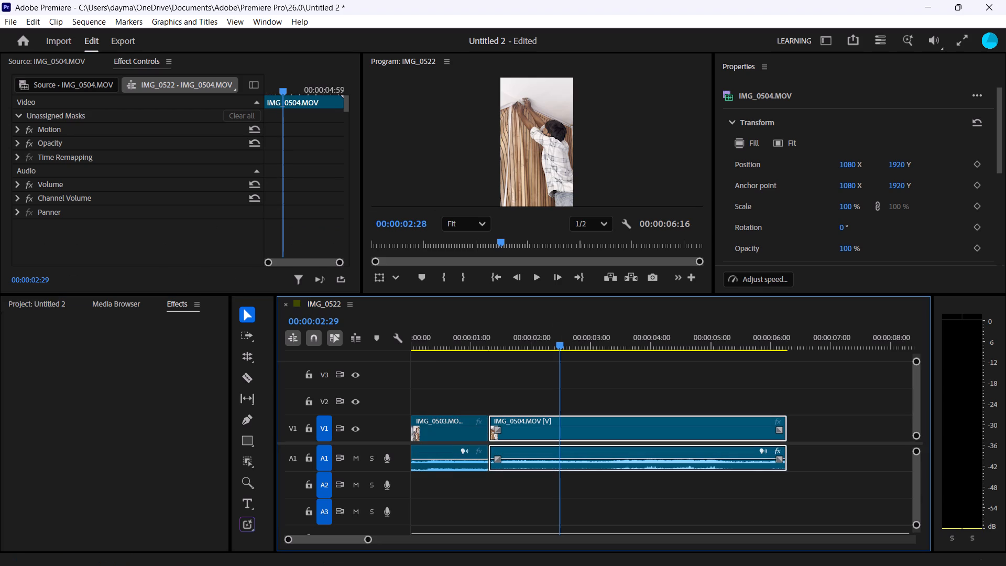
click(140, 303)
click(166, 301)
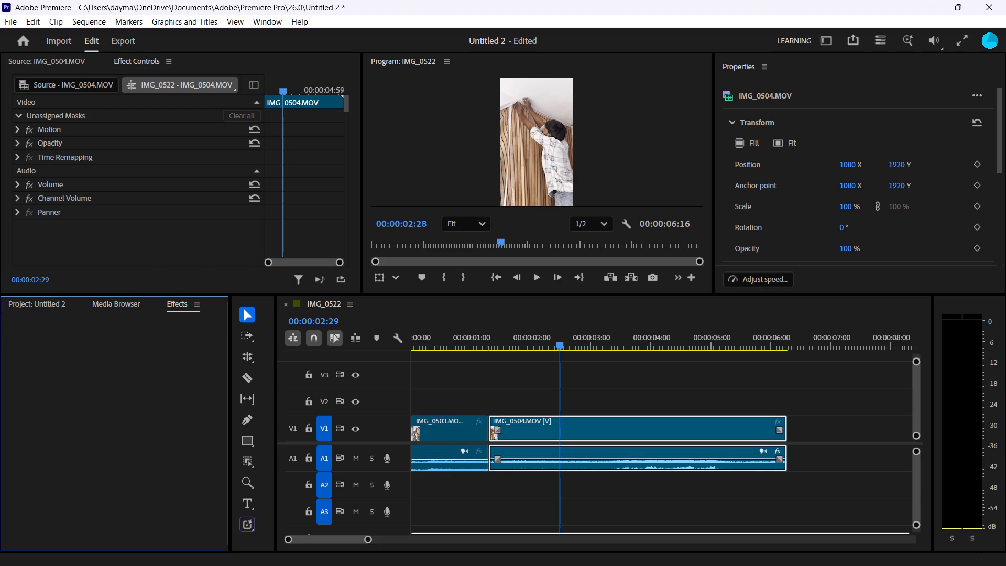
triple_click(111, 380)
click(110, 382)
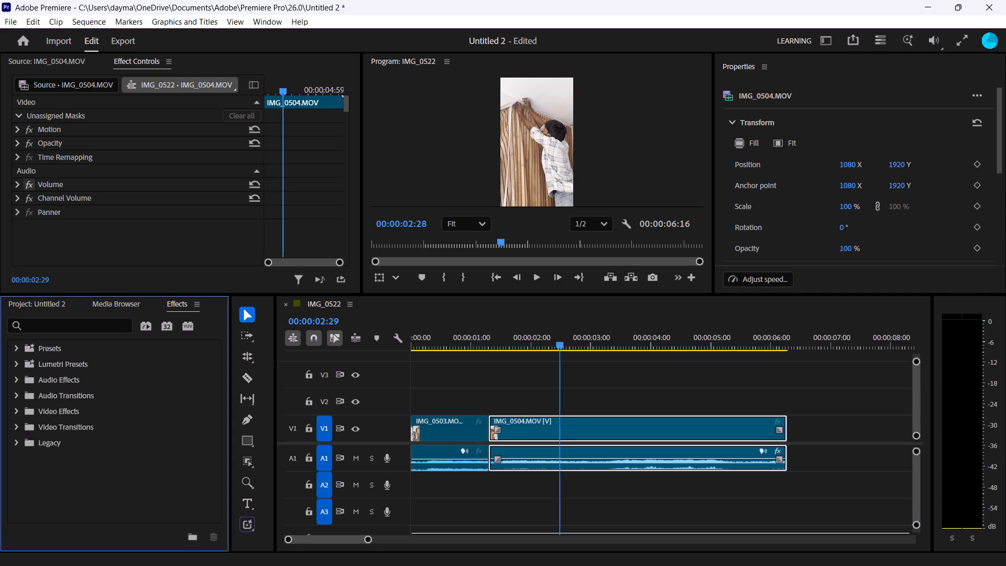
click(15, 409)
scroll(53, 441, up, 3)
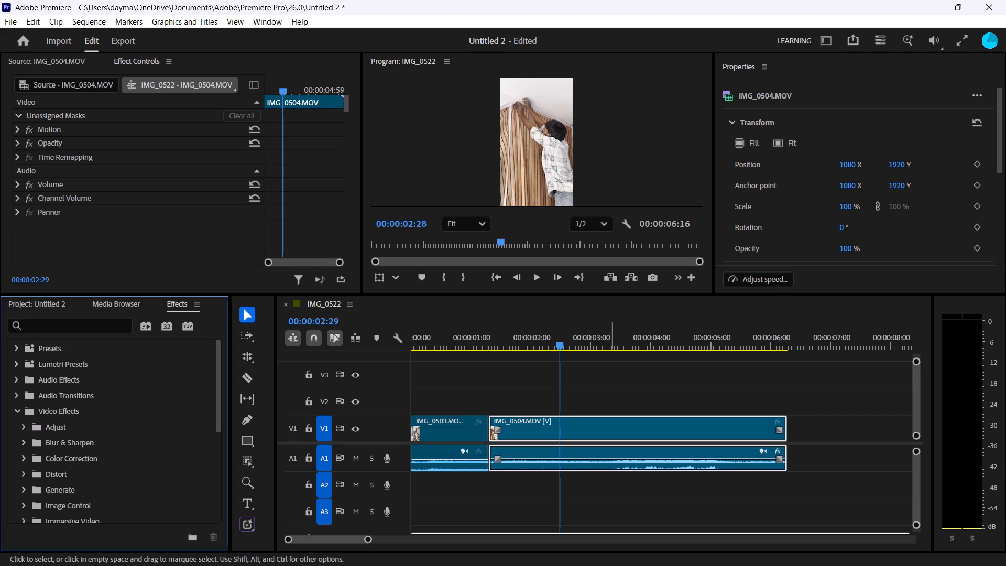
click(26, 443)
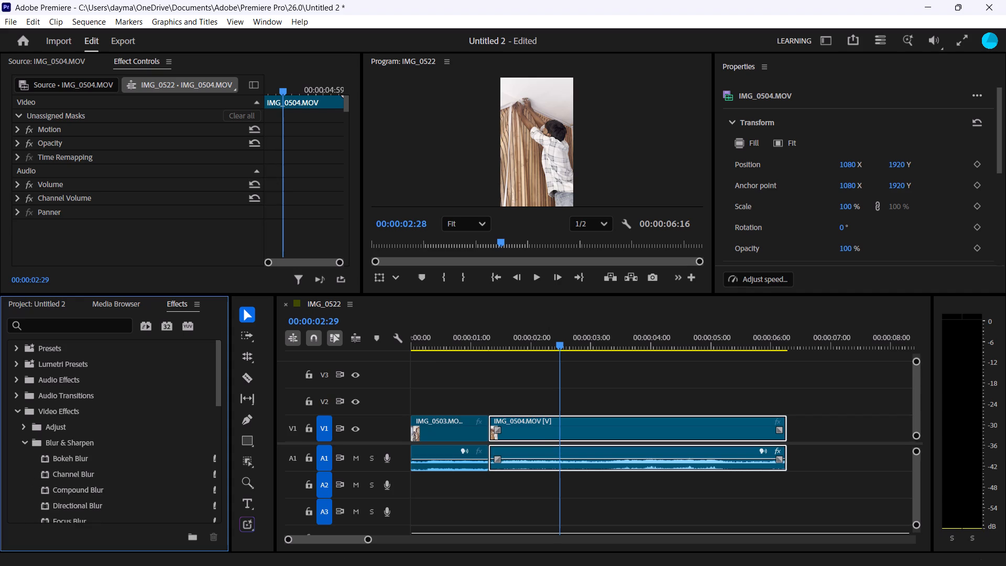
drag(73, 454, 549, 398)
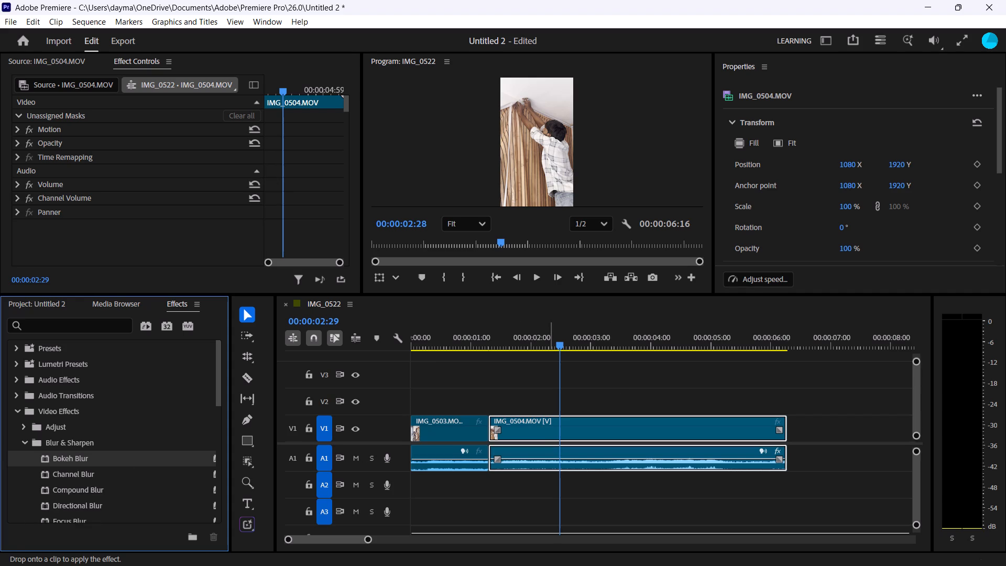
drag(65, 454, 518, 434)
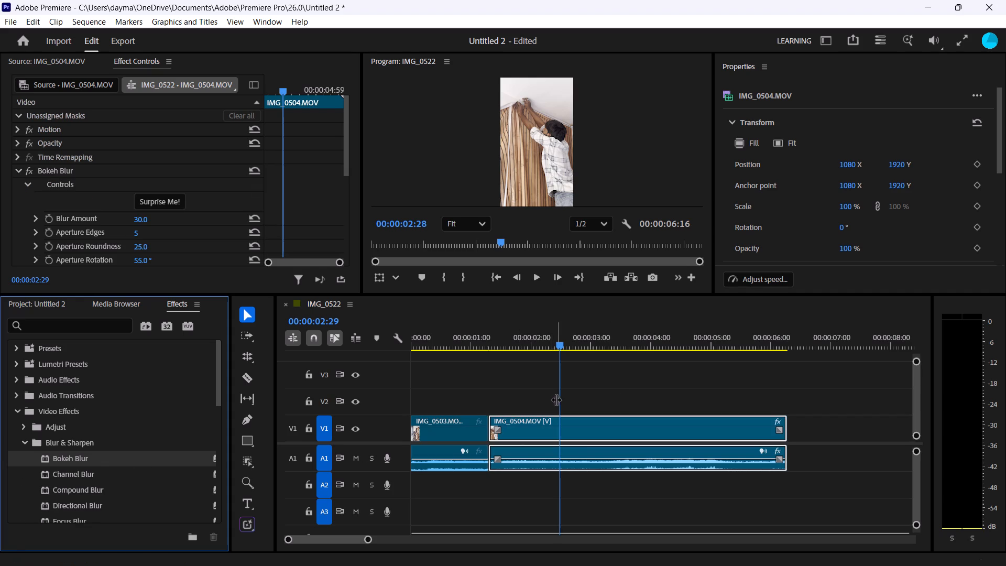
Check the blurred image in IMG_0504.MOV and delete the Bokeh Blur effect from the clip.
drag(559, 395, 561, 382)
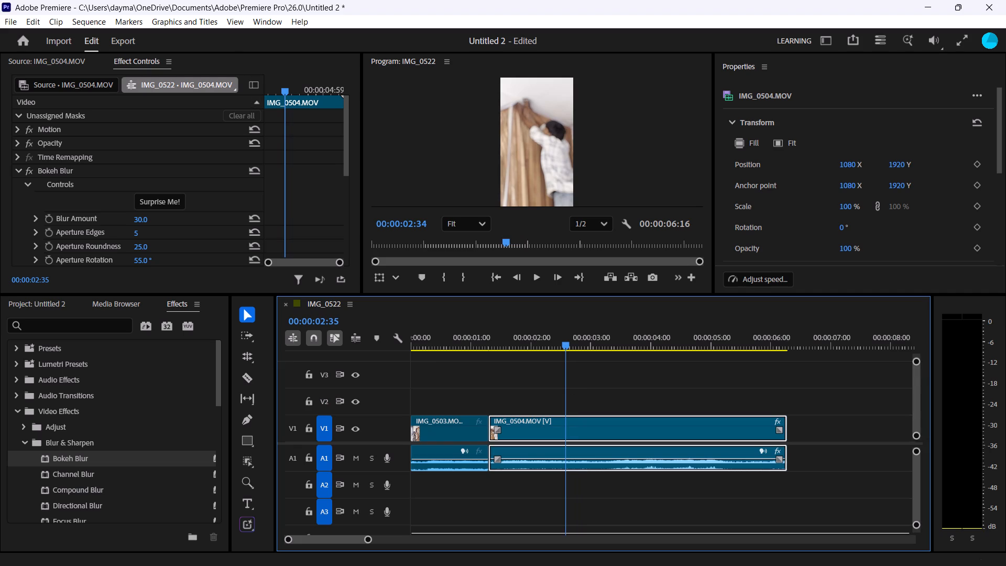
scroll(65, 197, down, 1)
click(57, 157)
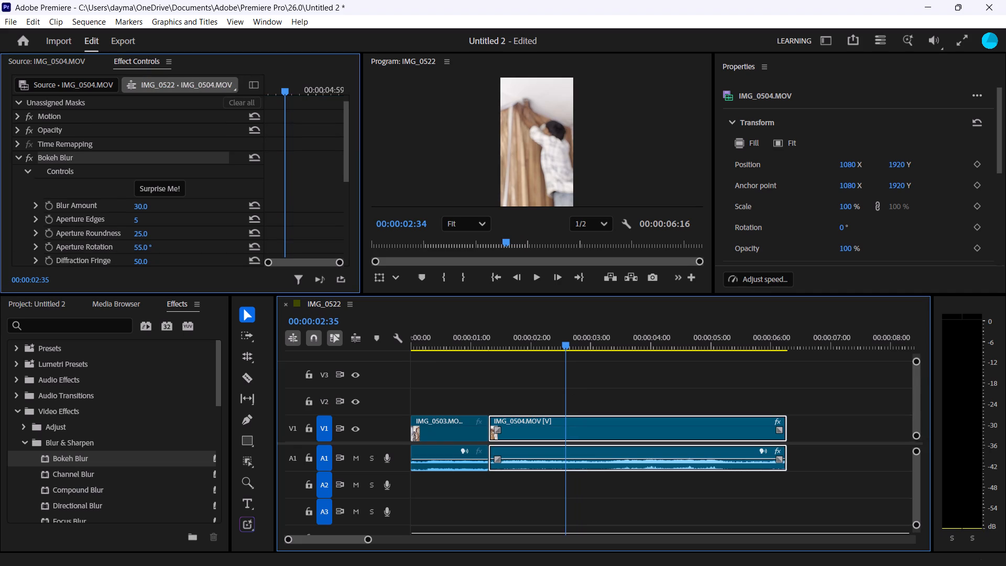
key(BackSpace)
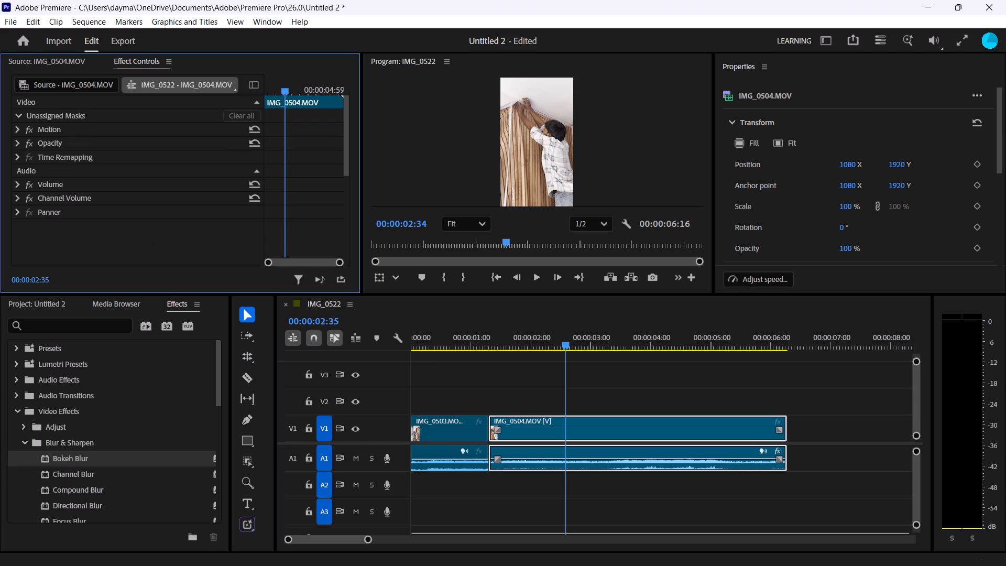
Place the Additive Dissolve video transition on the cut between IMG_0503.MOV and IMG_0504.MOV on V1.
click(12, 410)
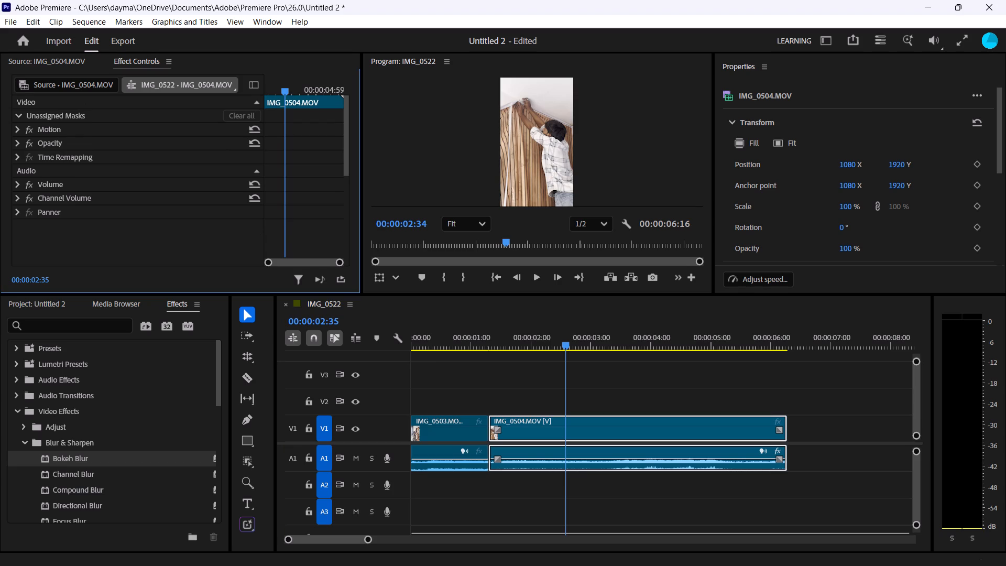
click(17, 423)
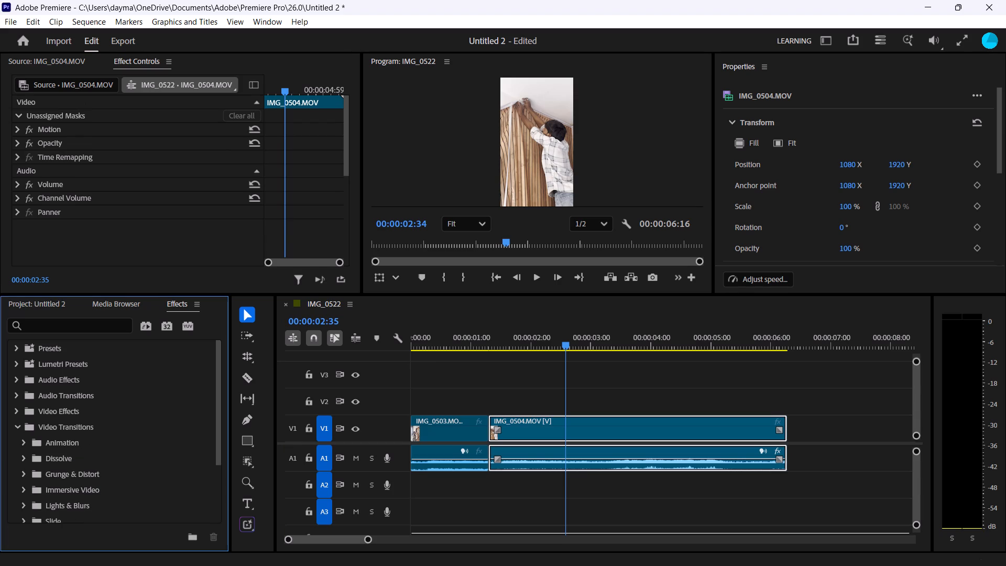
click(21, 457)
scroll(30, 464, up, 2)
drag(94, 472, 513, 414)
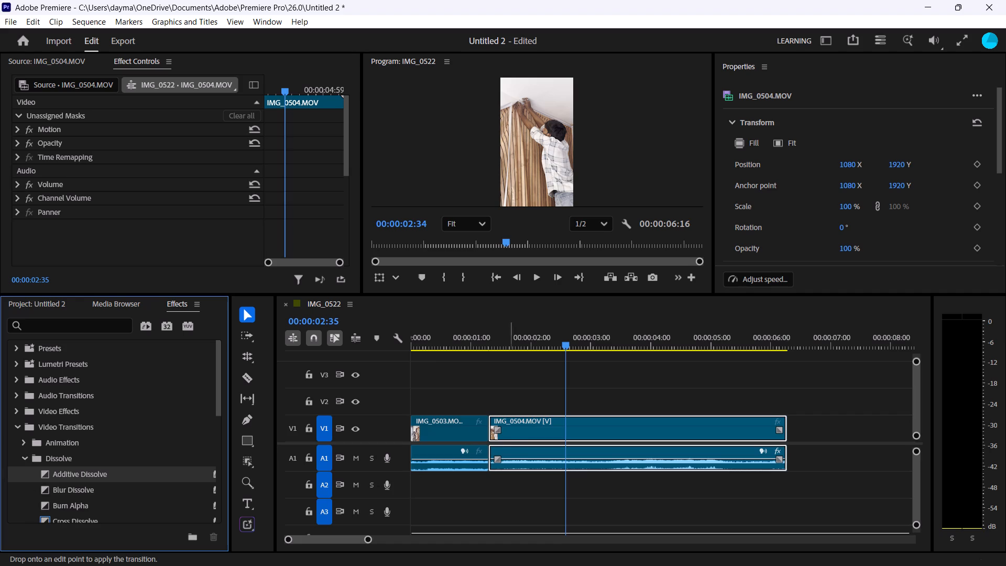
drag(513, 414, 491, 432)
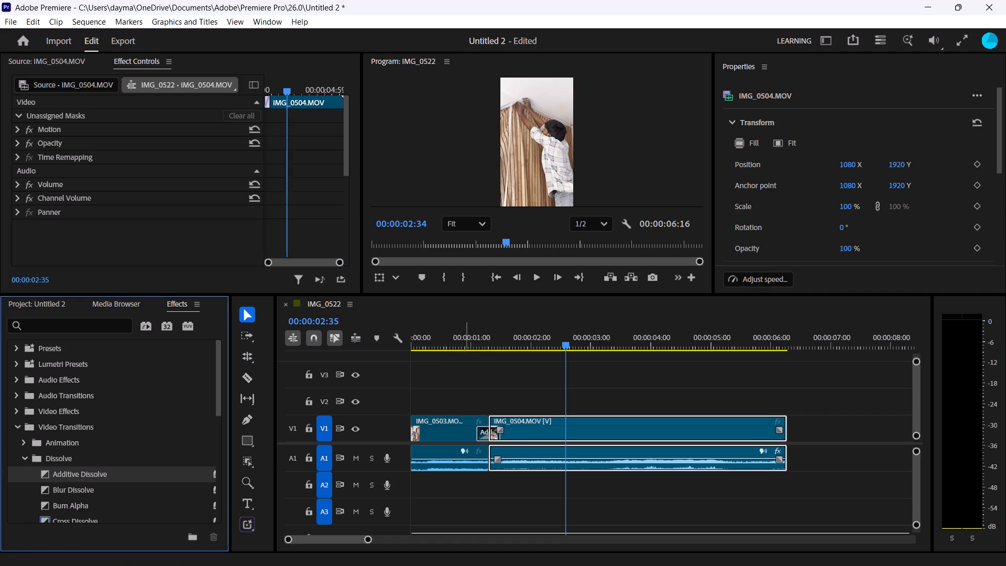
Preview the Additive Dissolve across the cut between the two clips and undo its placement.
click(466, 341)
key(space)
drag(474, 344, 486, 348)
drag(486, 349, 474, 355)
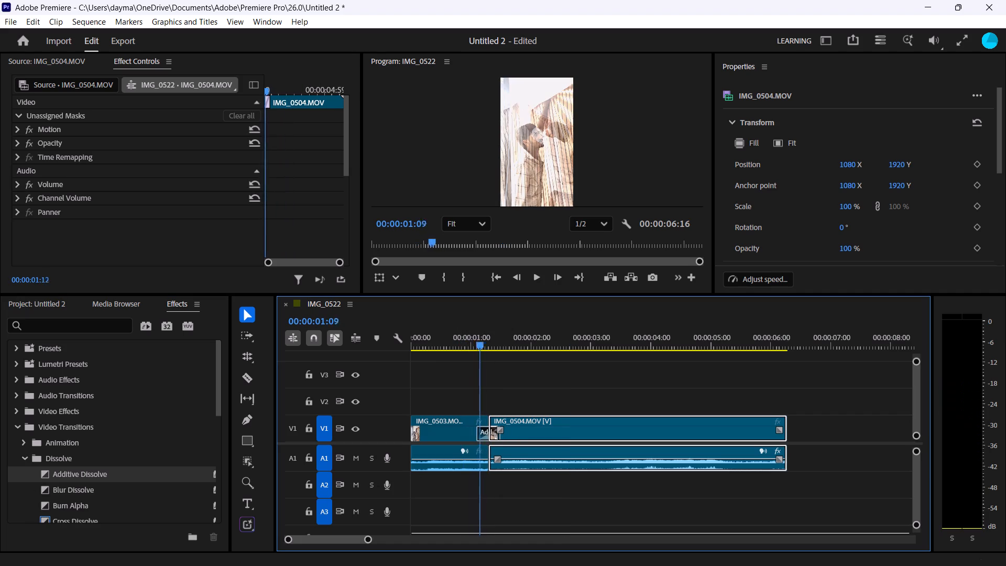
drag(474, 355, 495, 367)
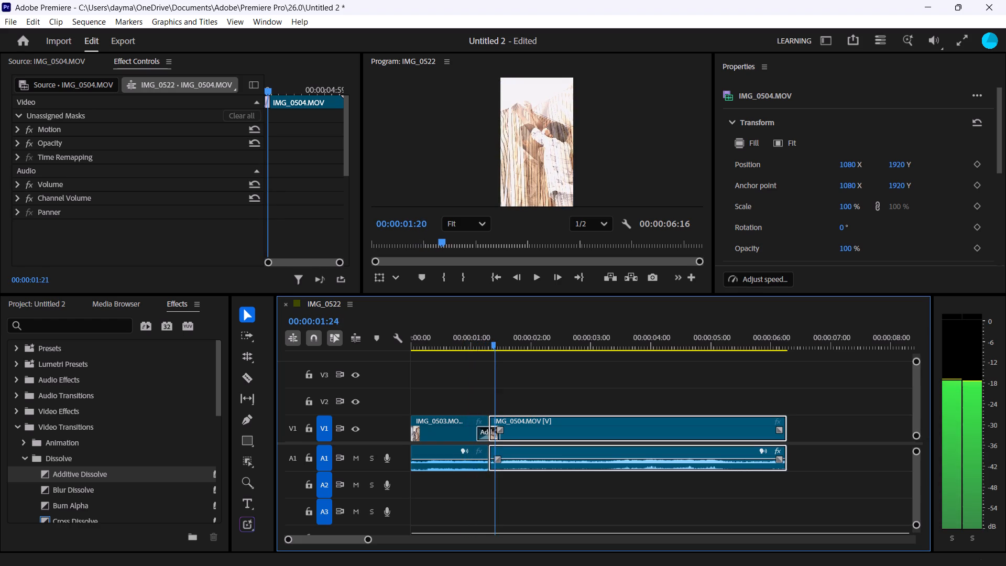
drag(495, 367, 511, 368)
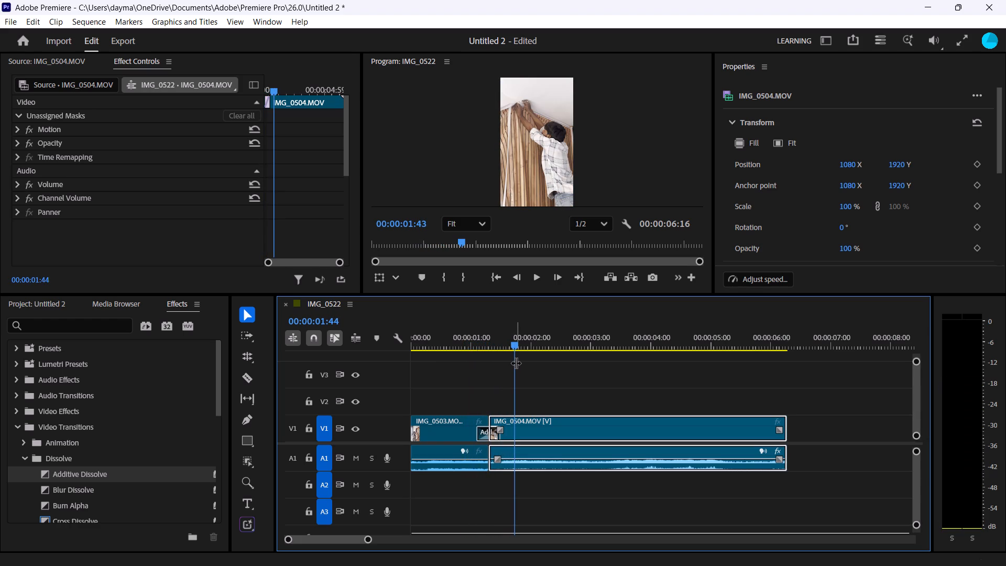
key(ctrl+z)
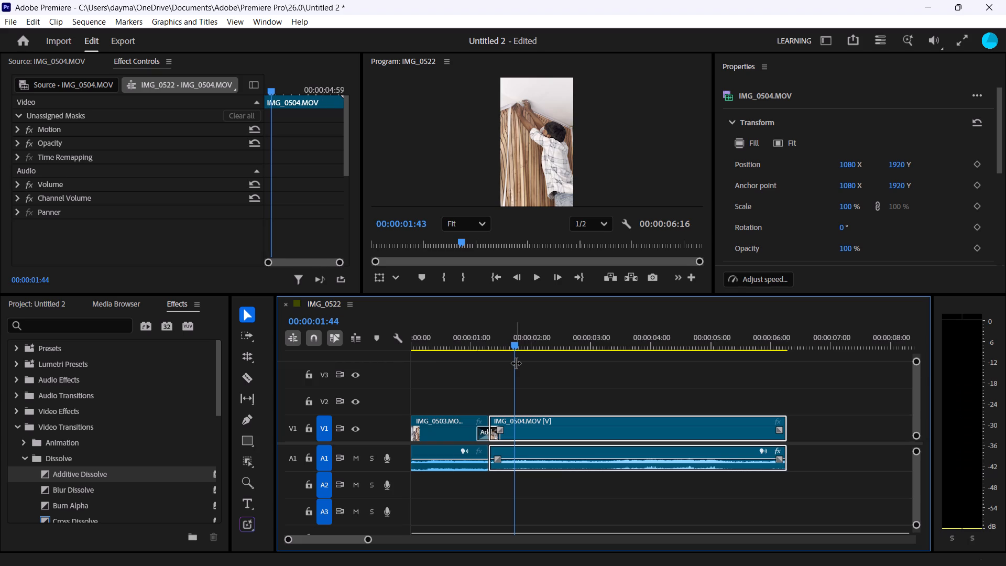
Apply the Blur Dissolve video transition to the start of the selected IMG_0504.MOV clip.
double_click(65, 473)
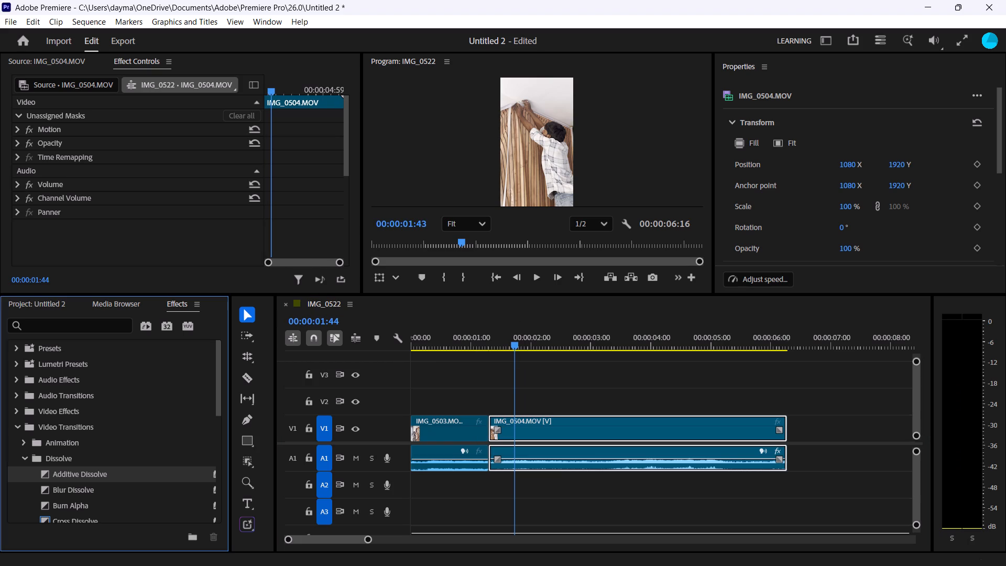
click(68, 485)
key(space)
double_click(68, 488)
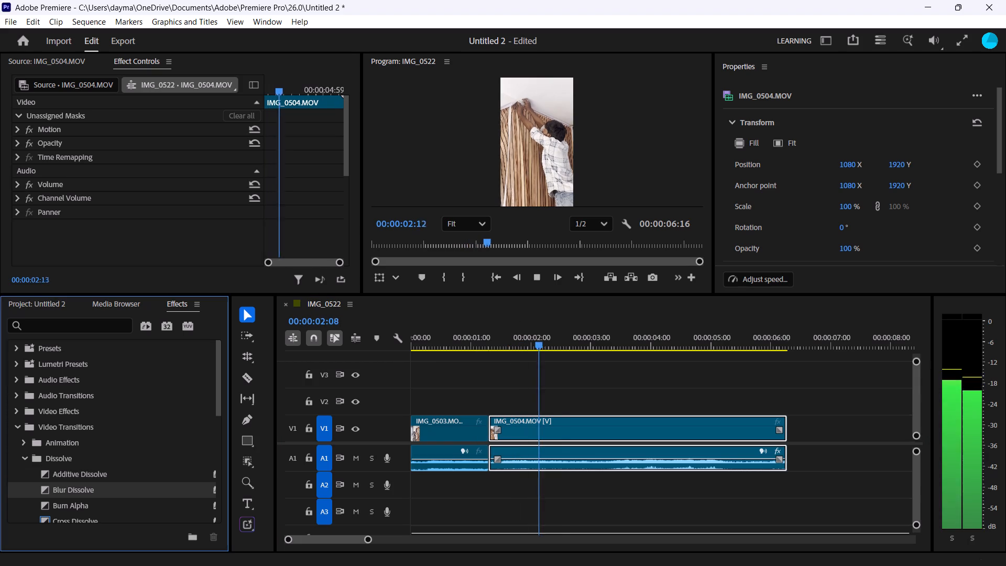
key(space)
Preview the Blur Dissolve frame by frame around the cut between IMG_0503.MOV and IMG_0504.MOV.
click(481, 350)
click(483, 346)
click(491, 340)
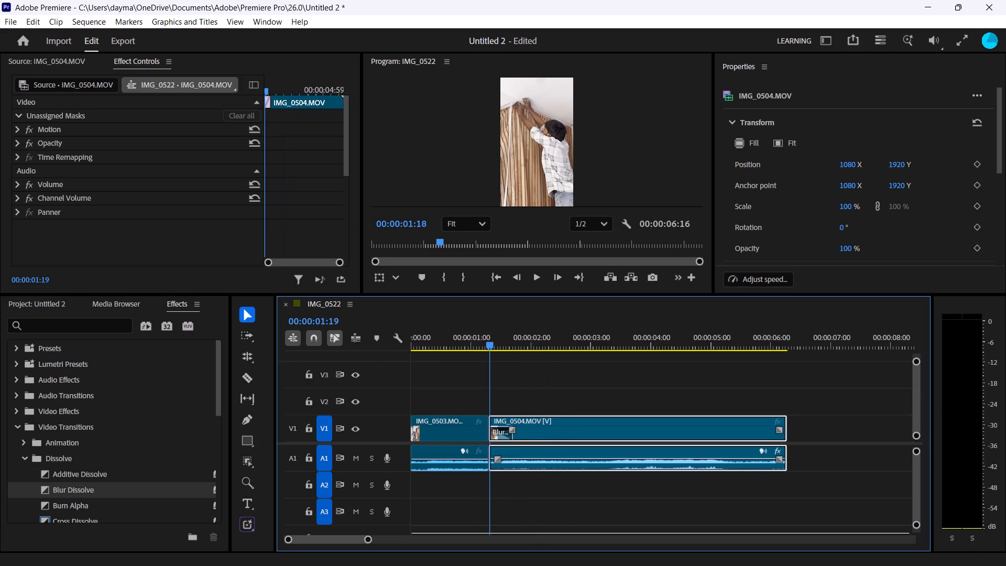
drag(481, 335, 492, 338)
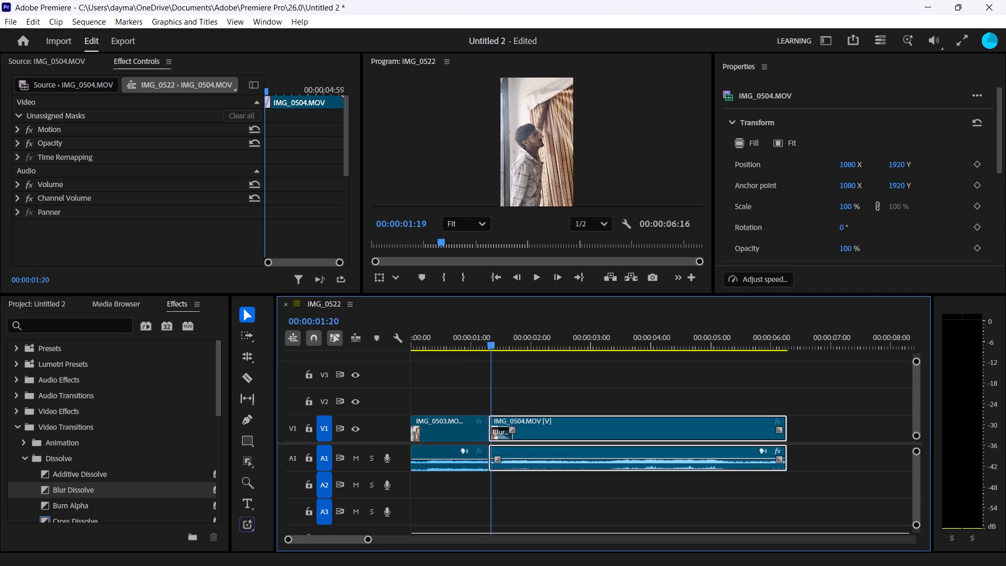
drag(492, 338, 490, 340)
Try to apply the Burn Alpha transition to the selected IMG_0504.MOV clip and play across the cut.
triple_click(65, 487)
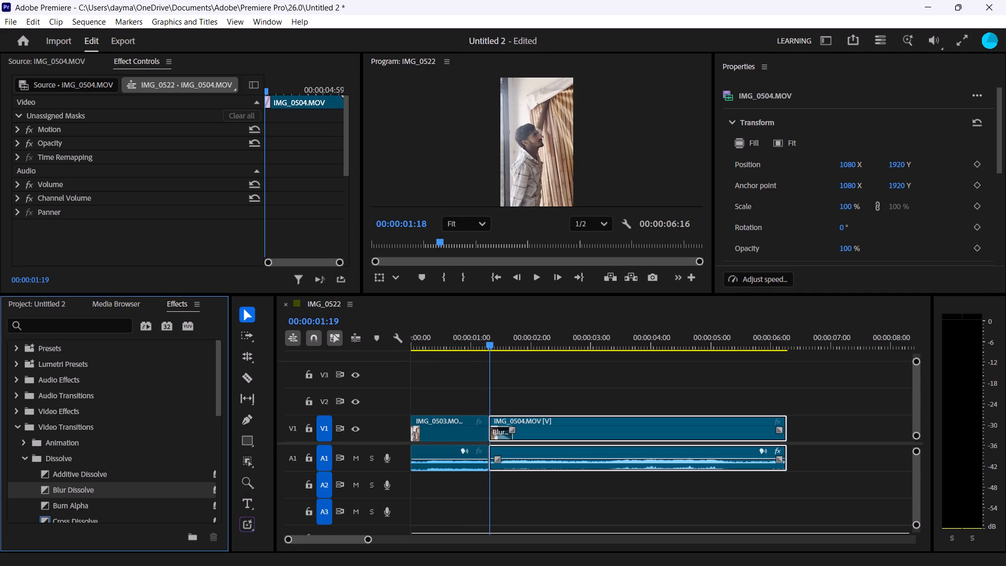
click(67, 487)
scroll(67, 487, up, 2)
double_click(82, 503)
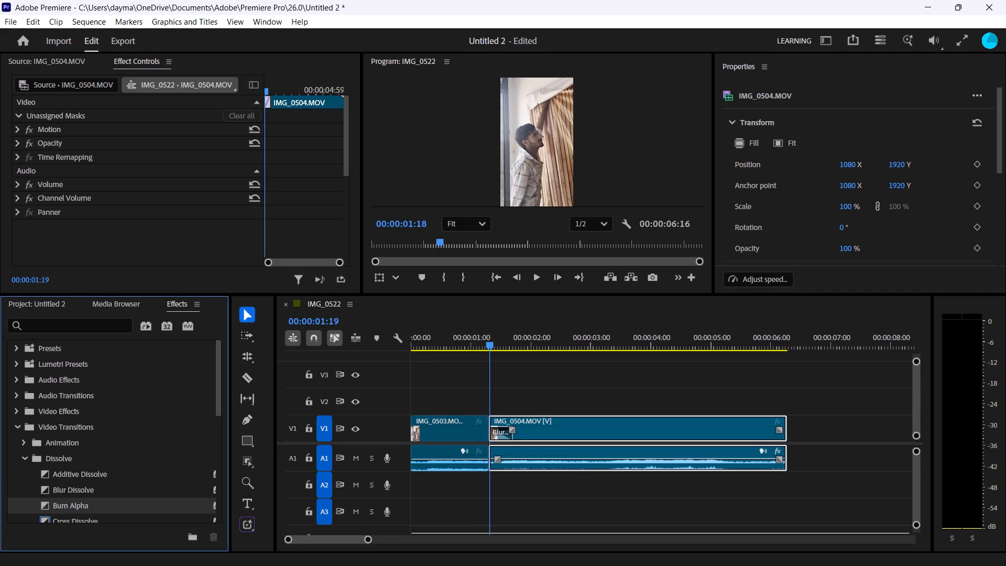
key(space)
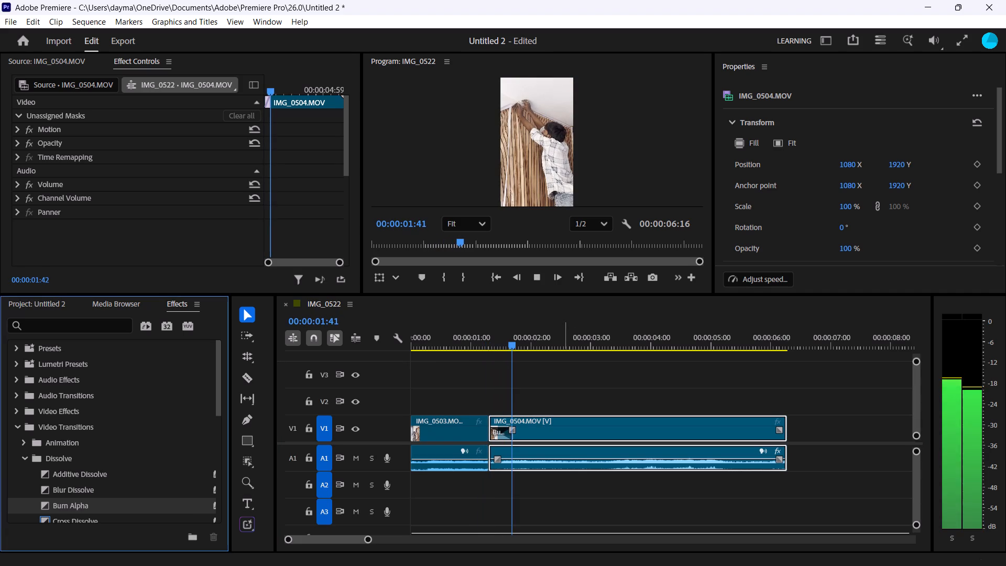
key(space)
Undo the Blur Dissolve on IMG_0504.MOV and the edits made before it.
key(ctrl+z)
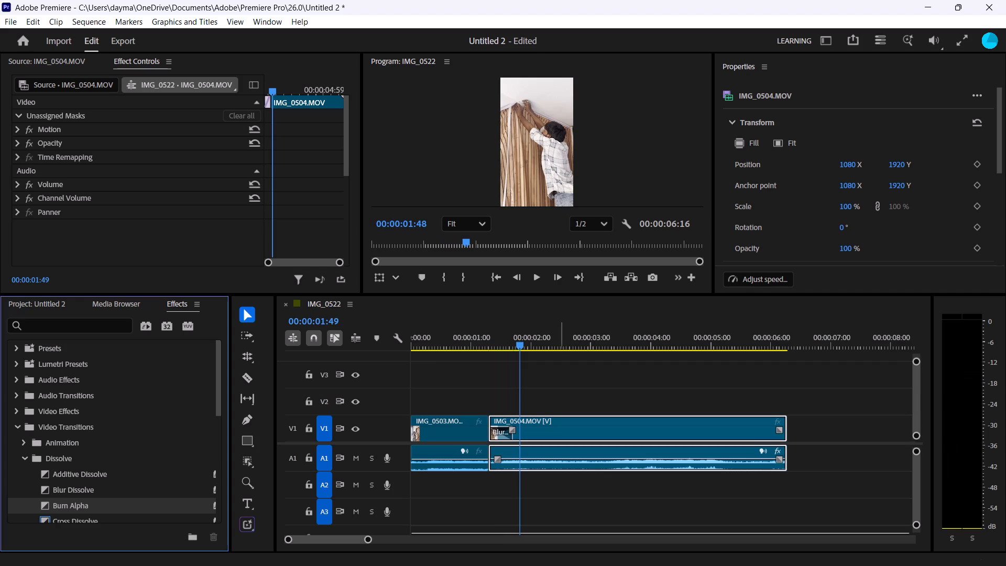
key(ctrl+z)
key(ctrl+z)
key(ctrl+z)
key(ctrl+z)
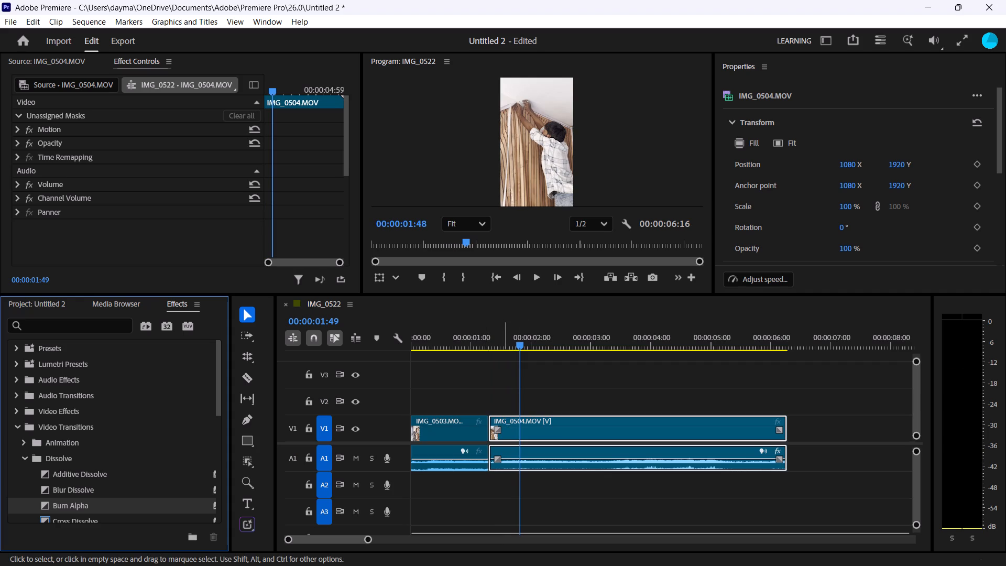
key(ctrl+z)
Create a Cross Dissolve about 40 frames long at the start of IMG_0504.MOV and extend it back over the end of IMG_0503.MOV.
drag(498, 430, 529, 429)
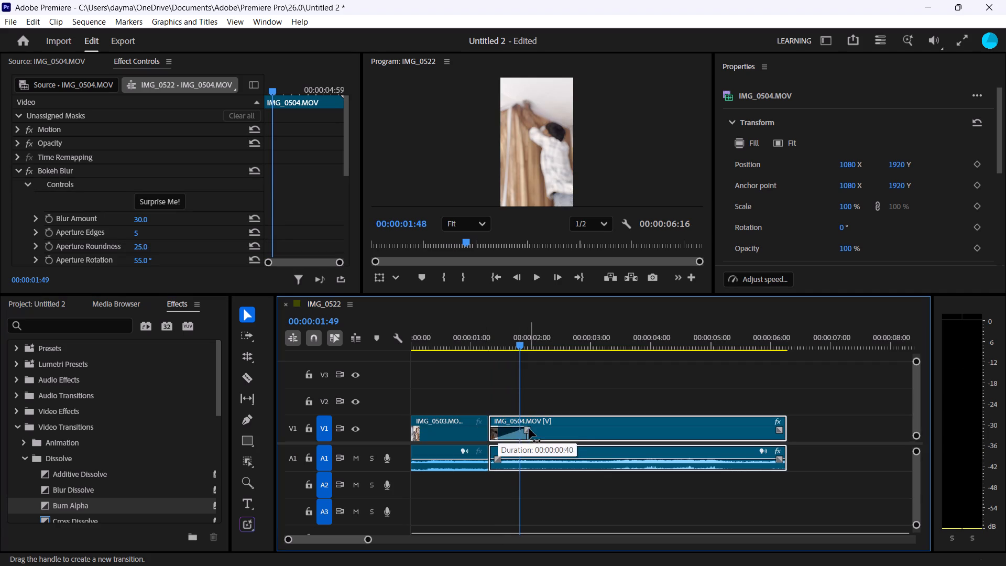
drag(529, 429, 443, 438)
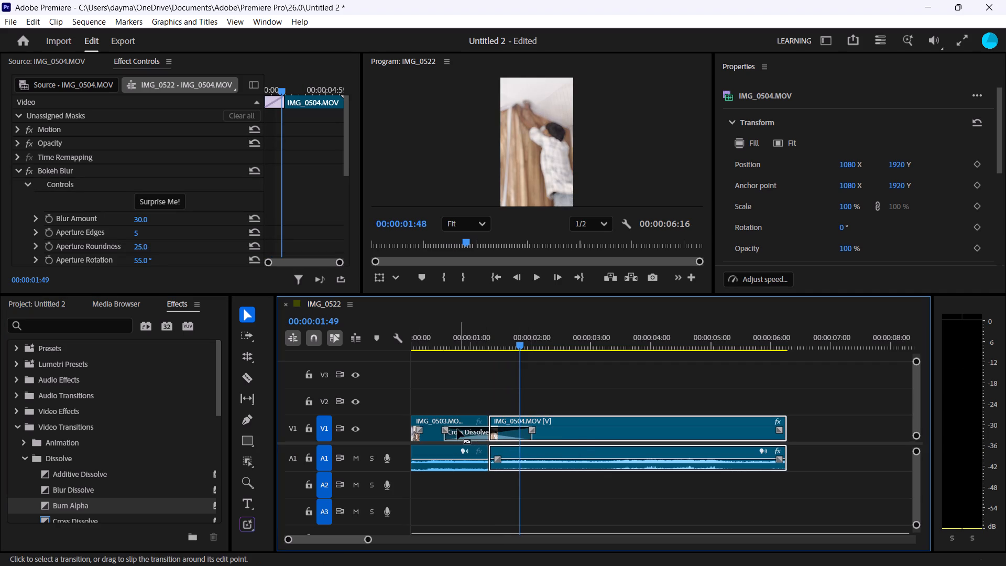
Replace the IMG_0504.MOV clip with IMG_0473.MOV, placed directly after IMG_0503.MOV on V1 and A1.
key(BackSpace)
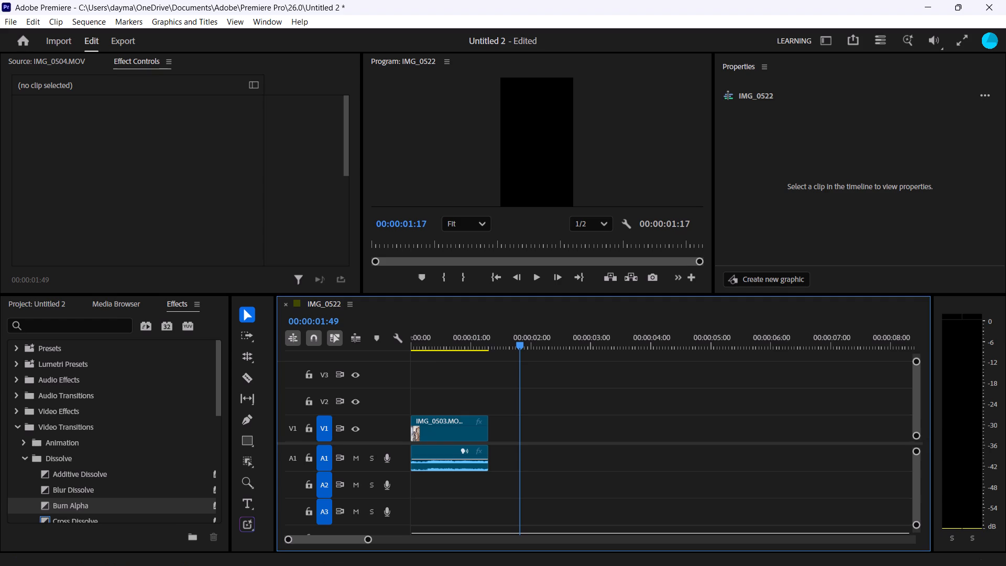
click(45, 303)
drag(58, 463, 508, 447)
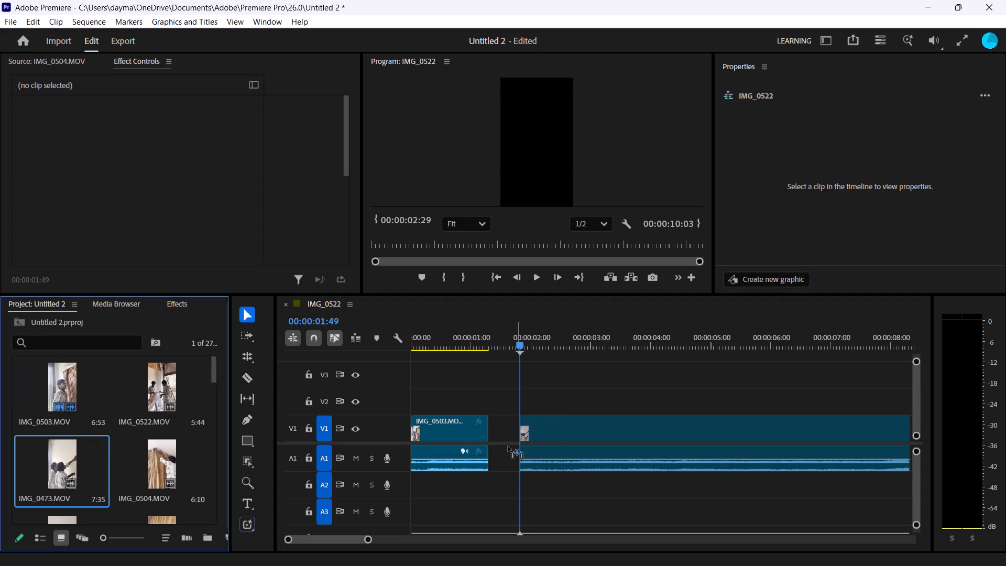
drag(508, 447, 493, 447)
Play and scrub across the cut between IMG_0503.MOV and IMG_0473.MOV.
click(480, 347)
key(space)
drag(483, 350, 498, 351)
drag(499, 340, 478, 355)
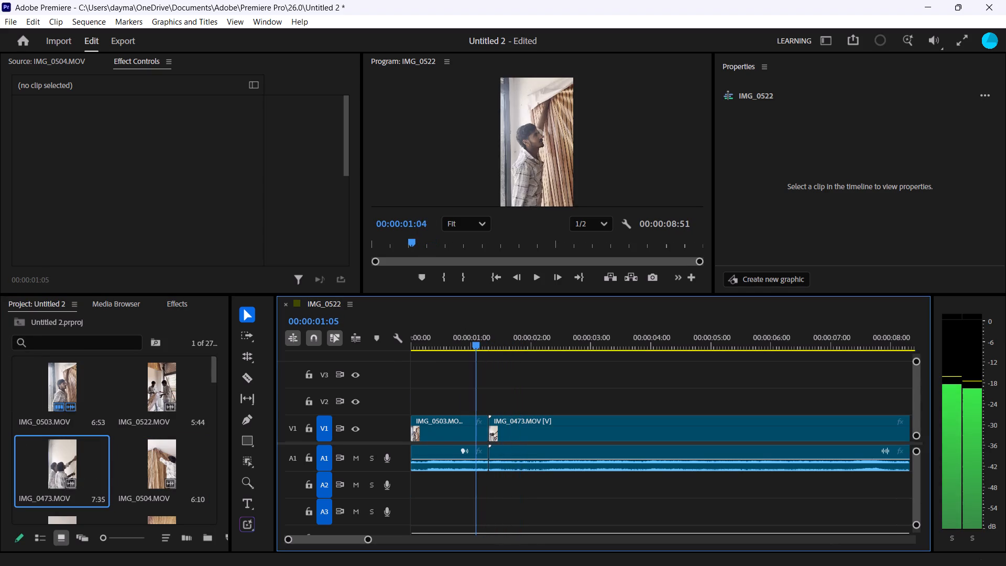
drag(478, 355, 481, 355)
Look through the video transitions in the Dissolve folder and the other transition categories for a suitable one.
click(180, 308)
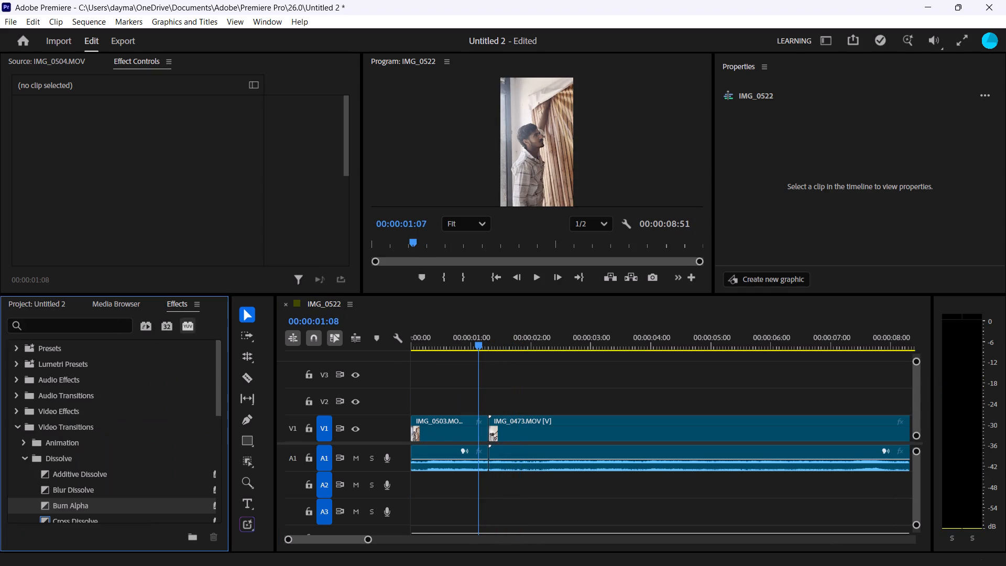
scroll(75, 487, up, 5)
scroll(84, 505, down, 5)
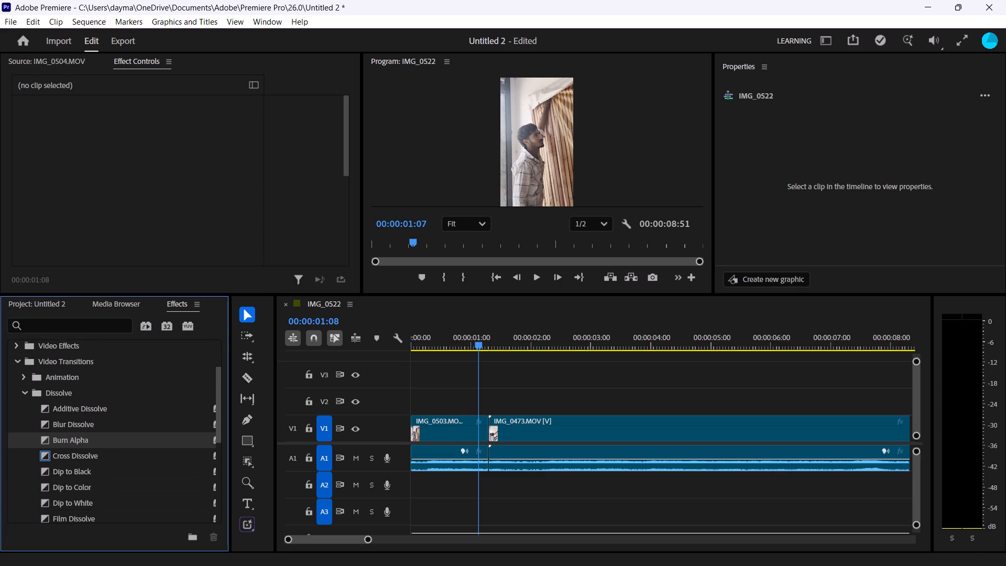
scroll(88, 495, down, 6)
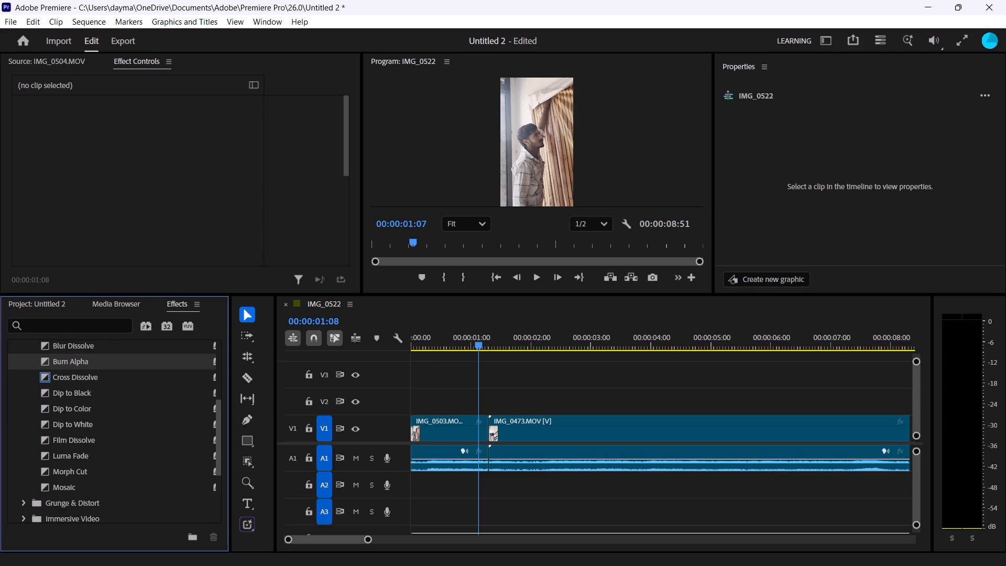
scroll(88, 430, down, 14)
scroll(142, 348, down, 7)
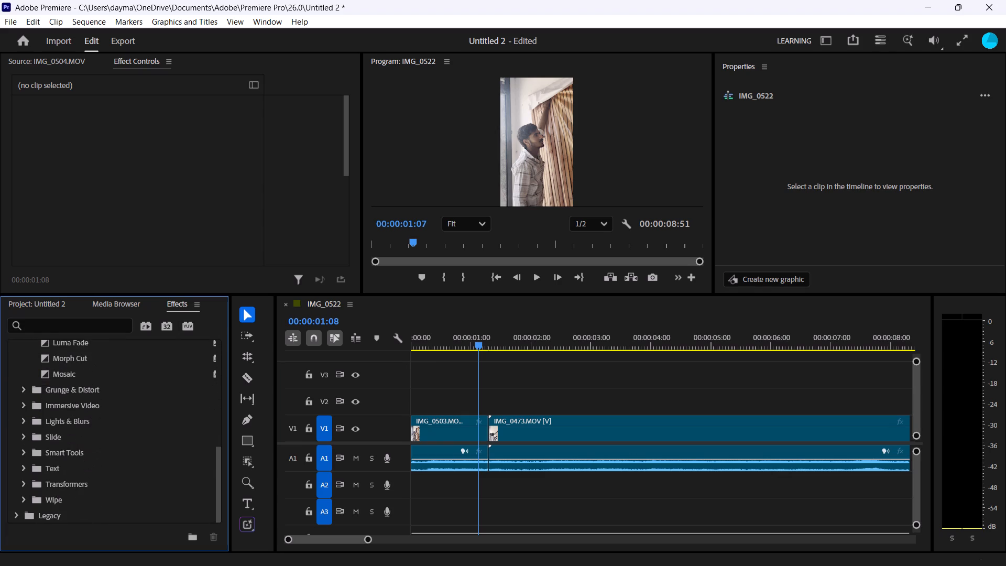
scroll(171, 377, down, 6)
scroll(171, 379, up, 4)
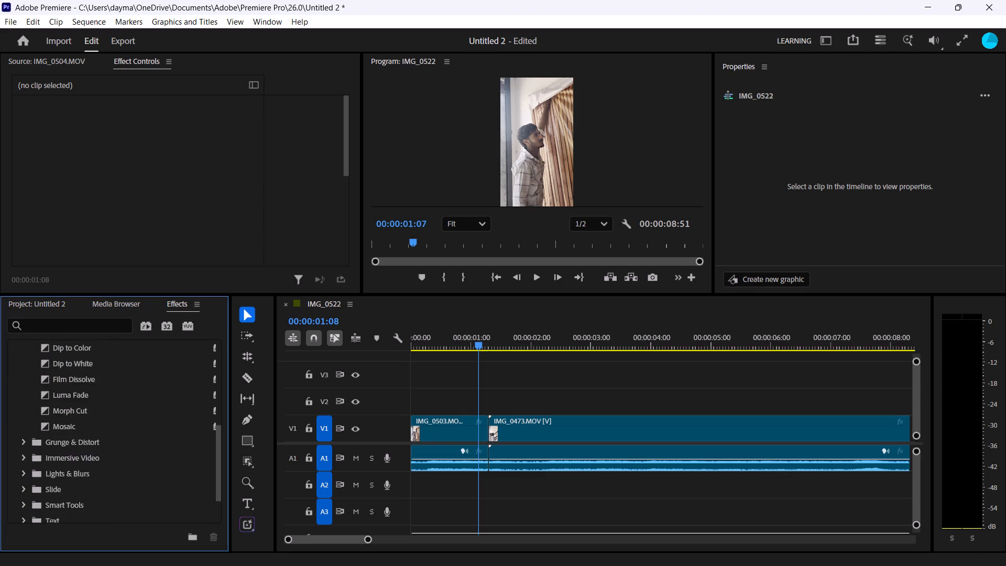
scroll(171, 379, down, 4)
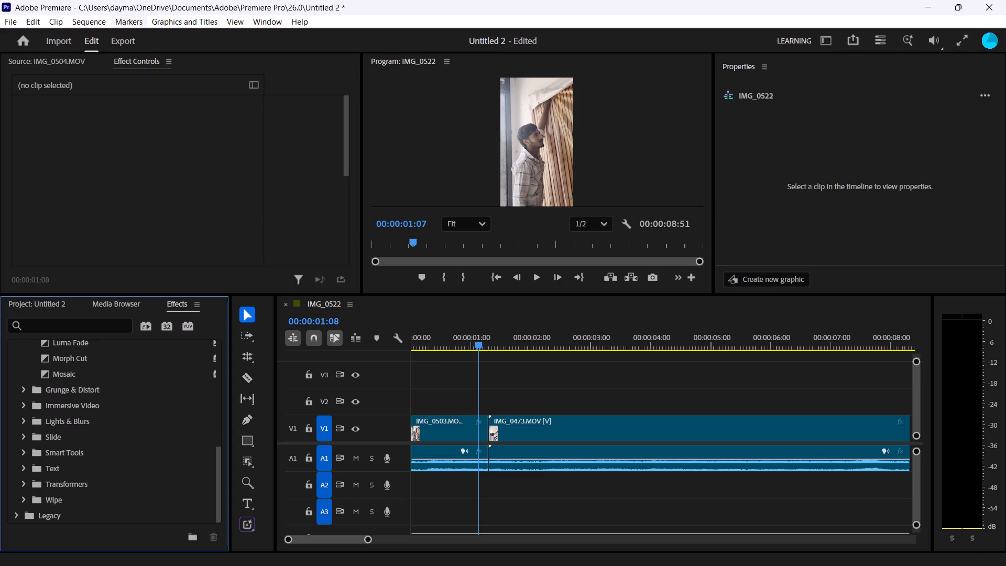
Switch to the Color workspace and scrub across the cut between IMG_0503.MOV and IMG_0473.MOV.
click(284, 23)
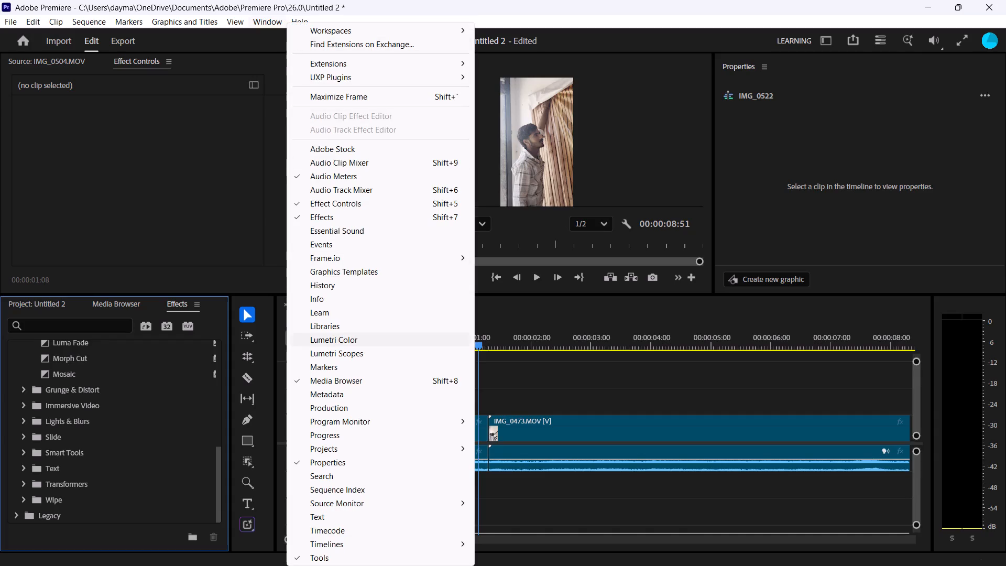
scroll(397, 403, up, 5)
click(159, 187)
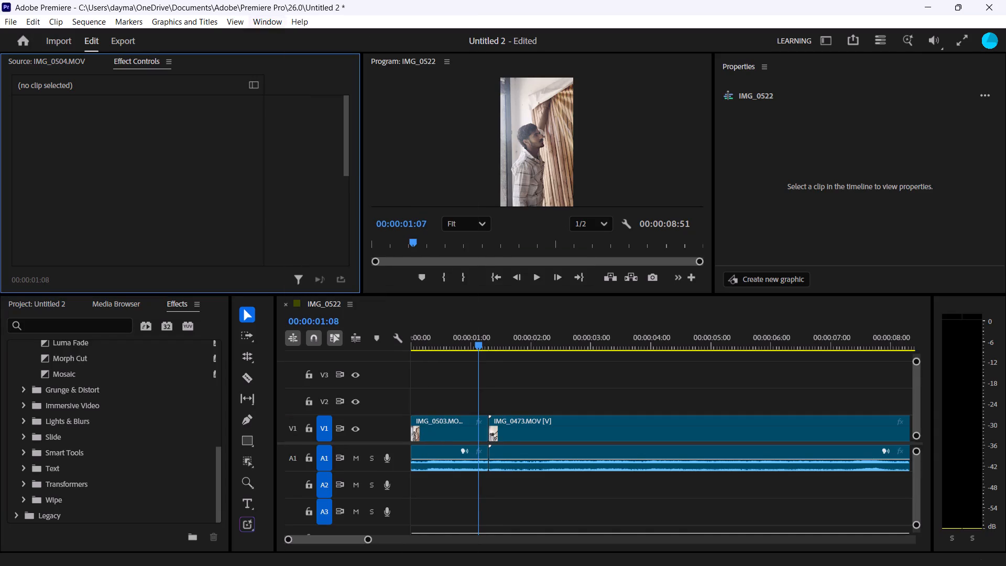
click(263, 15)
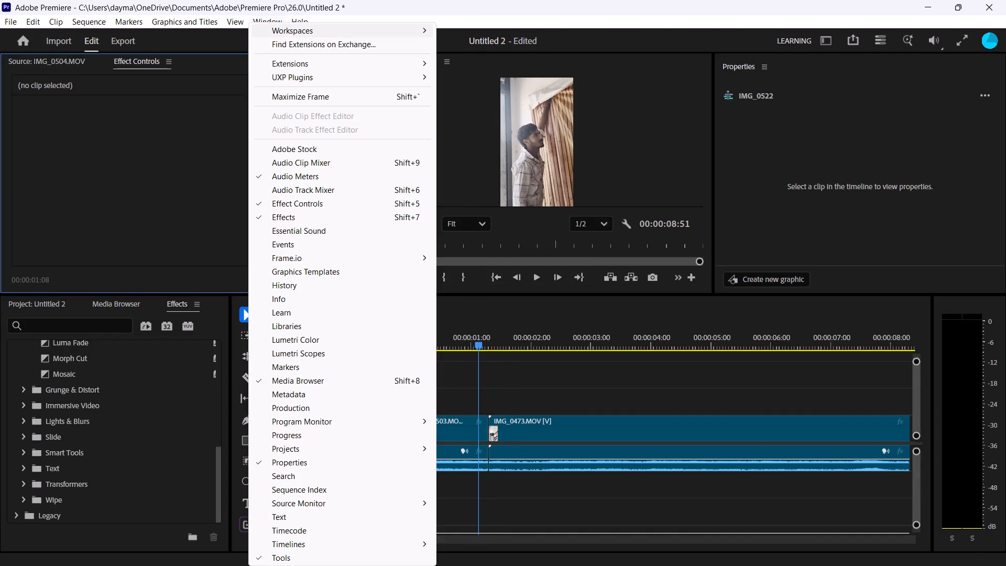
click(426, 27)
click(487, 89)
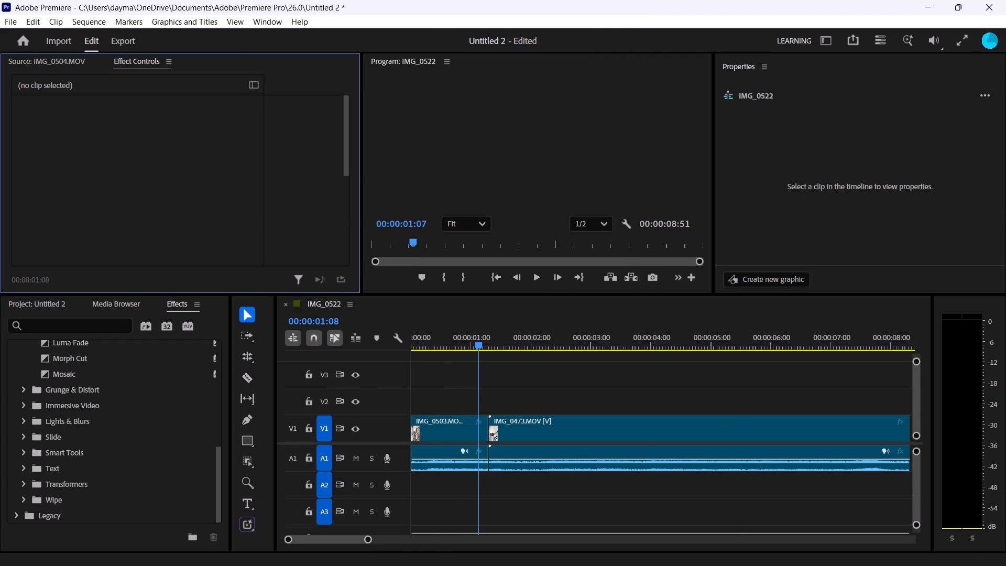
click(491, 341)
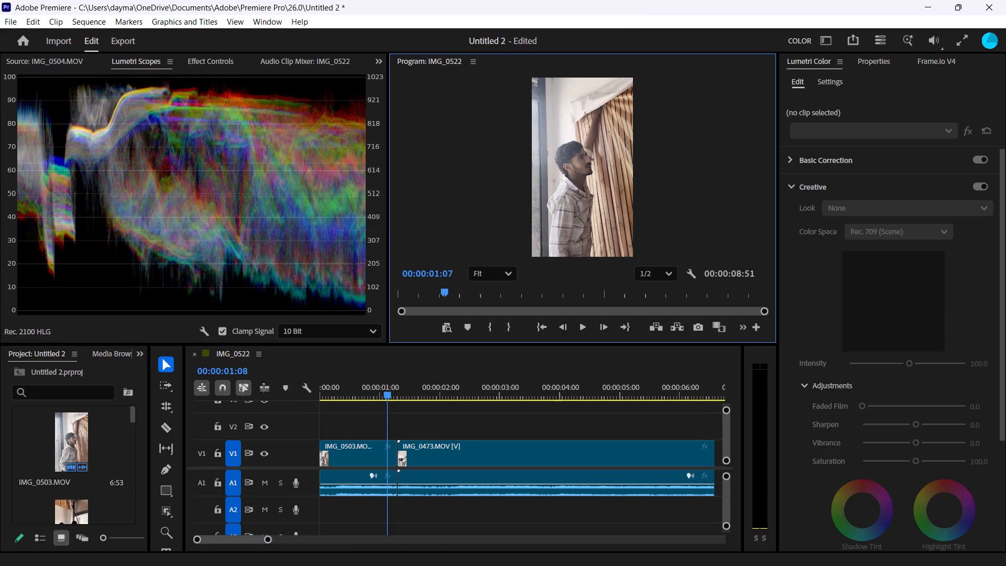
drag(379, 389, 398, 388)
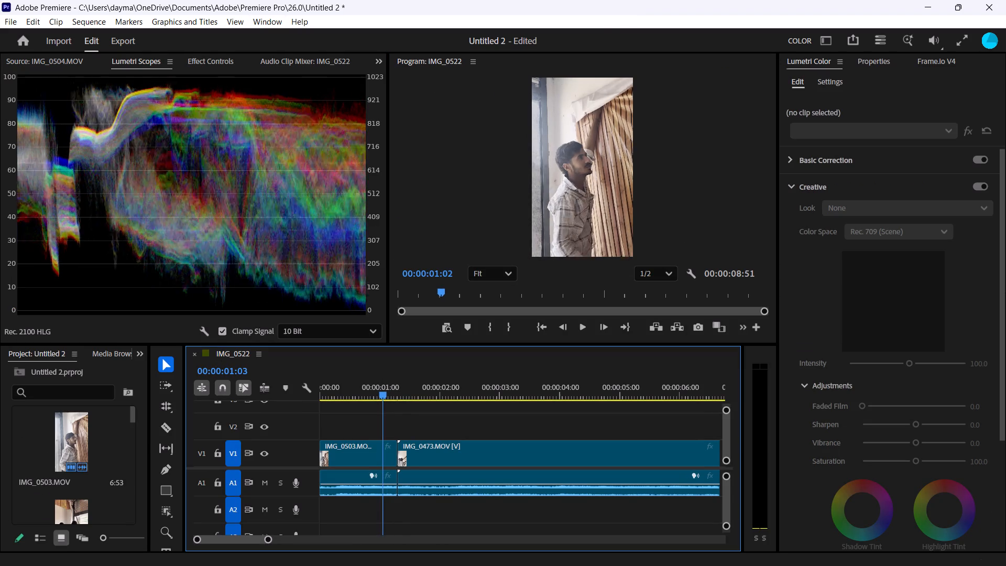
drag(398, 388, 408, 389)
Switch to the Editing workspace.
click(262, 24)
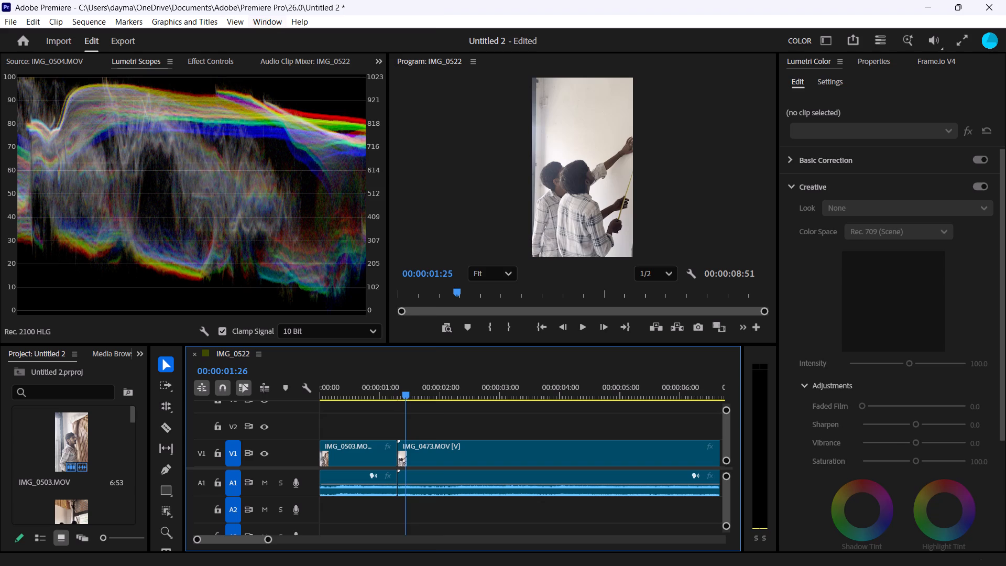
click(314, 32)
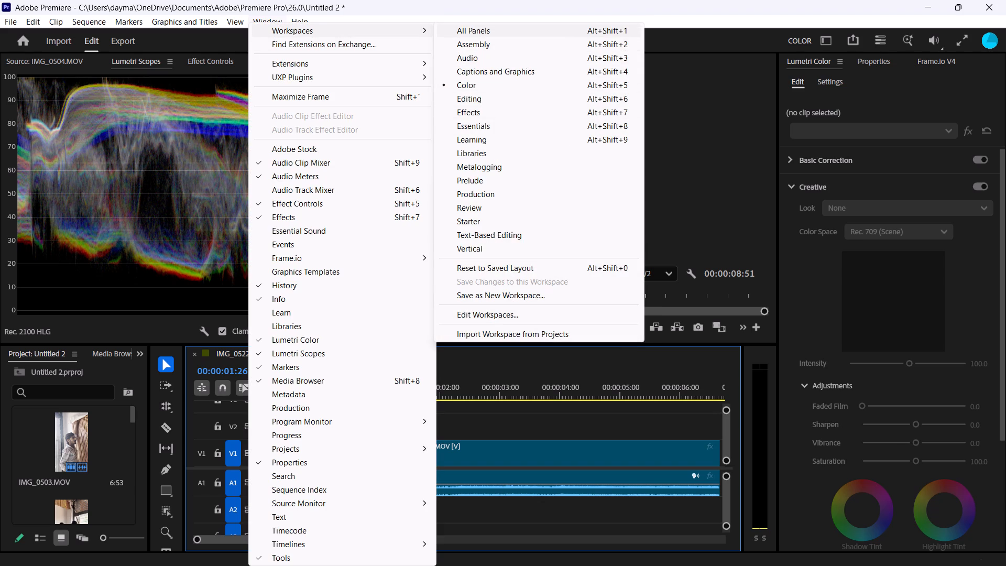
click(503, 100)
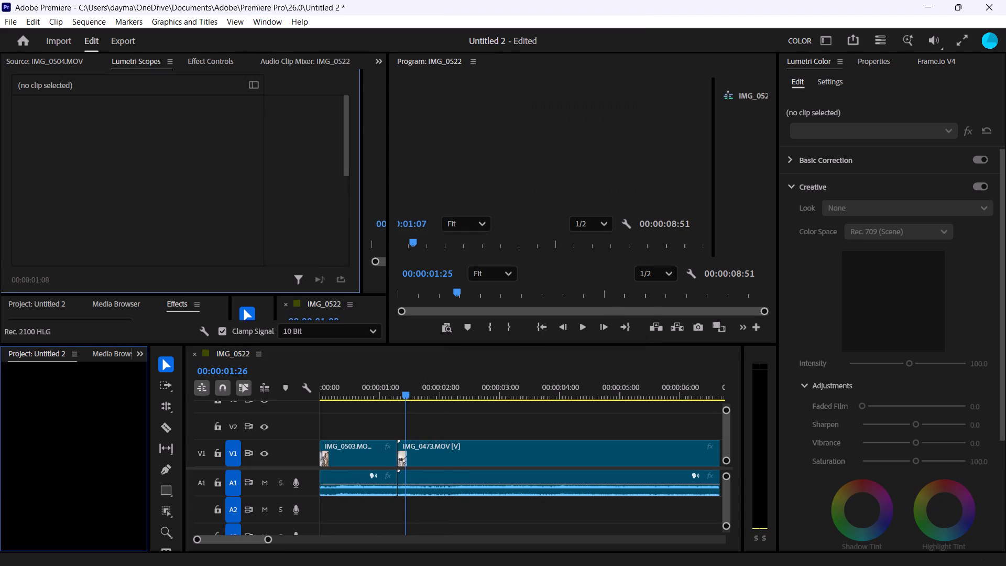
click(387, 389)
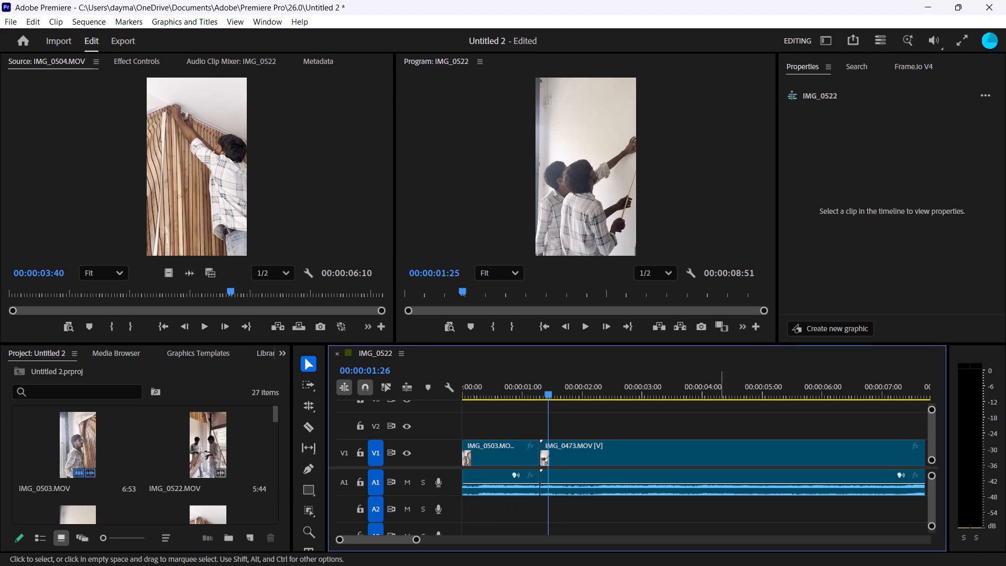
Play back the cut between IMG_0503.MOV and IMG_0473.MOV in the Editing workspace.
click(527, 388)
key(space)
click(528, 391)
key(space)
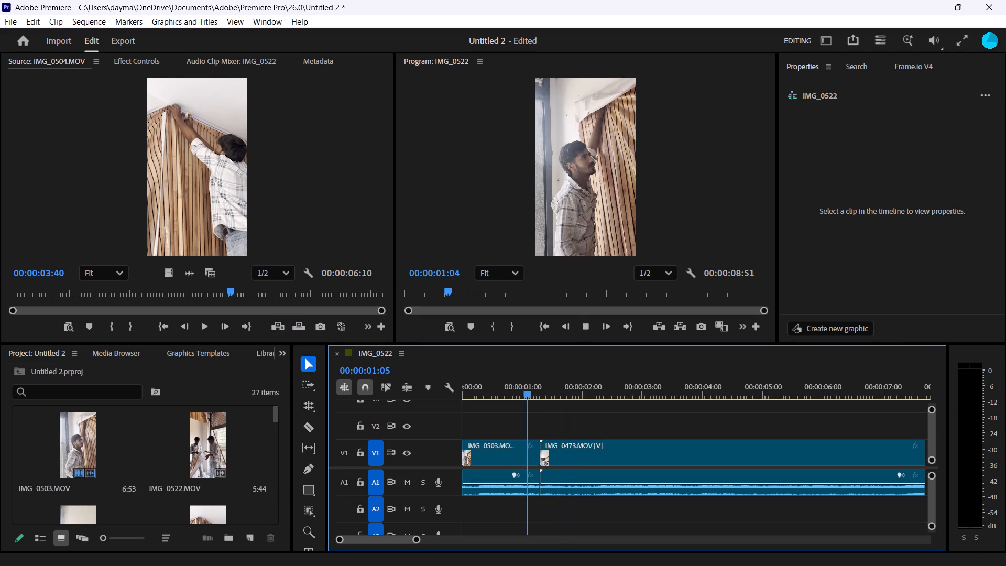
key(space)
key(space)
key(space)
Look through the imported project clips and the graphics templates.
scroll(321, 447, up, 5)
scroll(0, 487, up, 4)
scroll(33, 471, down, 4)
scroll(168, 464, down, 3)
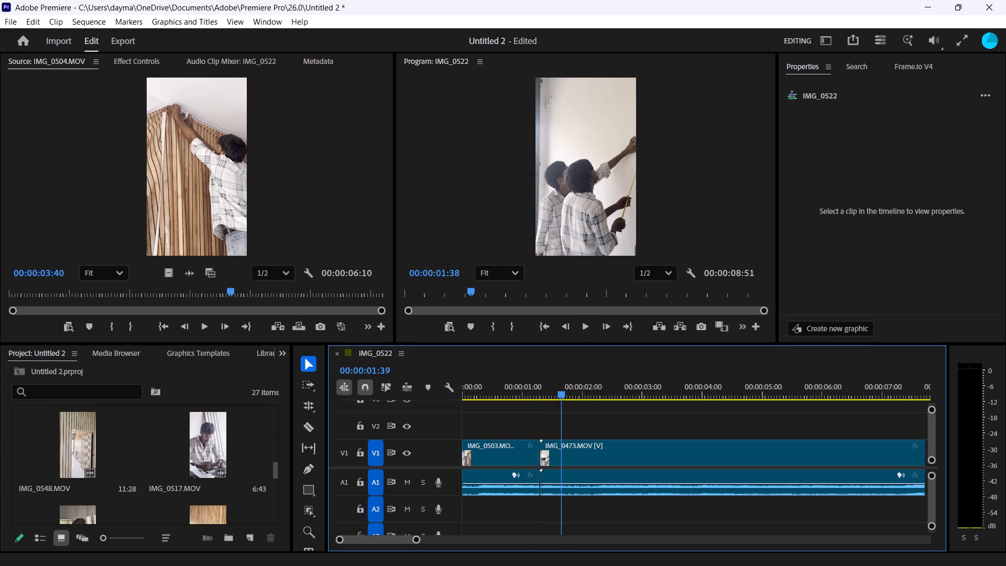
scroll(162, 464, down, 2)
scroll(138, 460, up, 10)
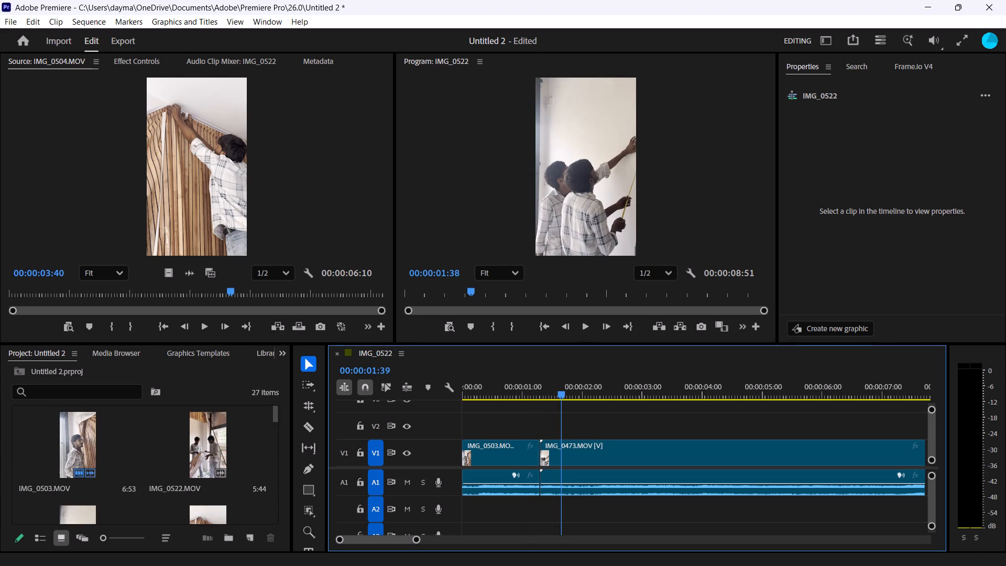
click(121, 358)
click(172, 357)
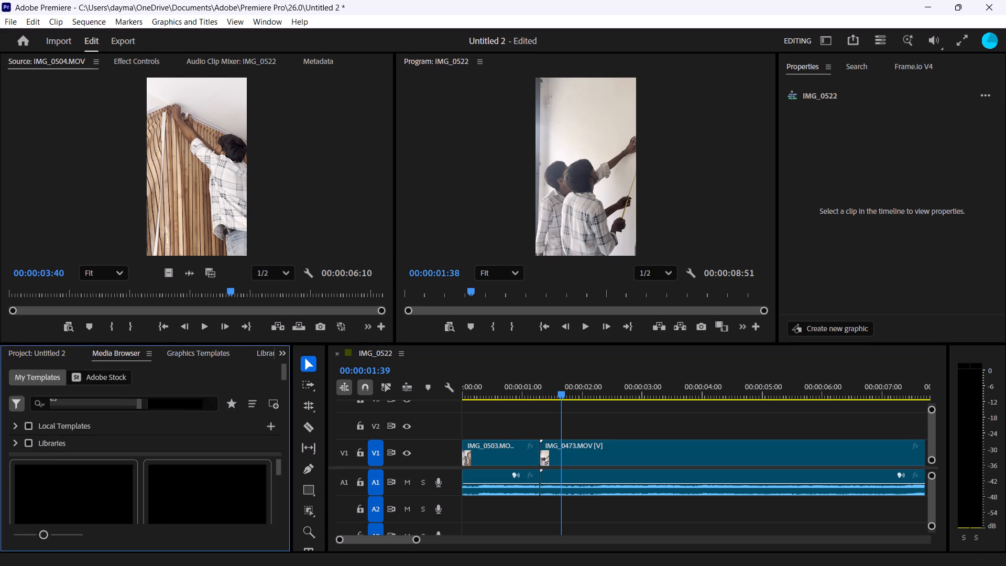
click(106, 354)
click(35, 356)
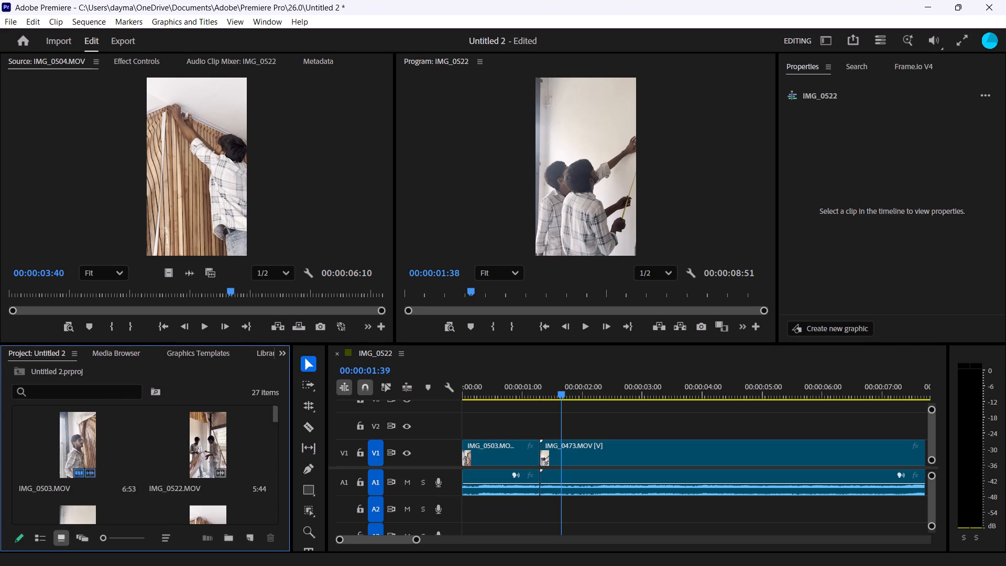
Look through the video transition categories in the effects list for one that suits the cut.
click(284, 350)
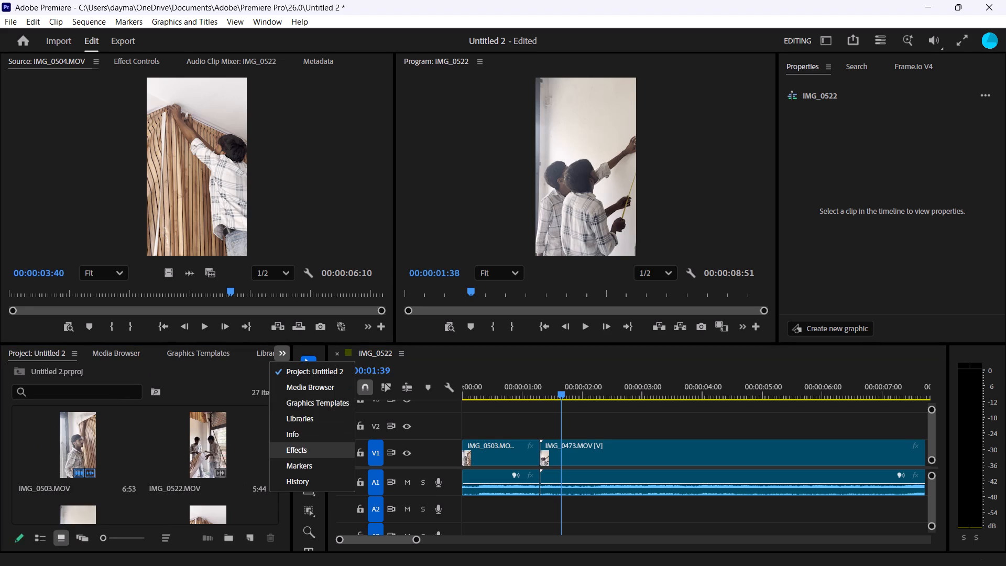
click(294, 454)
scroll(52, 452, up, 3)
scroll(53, 452, down, 1)
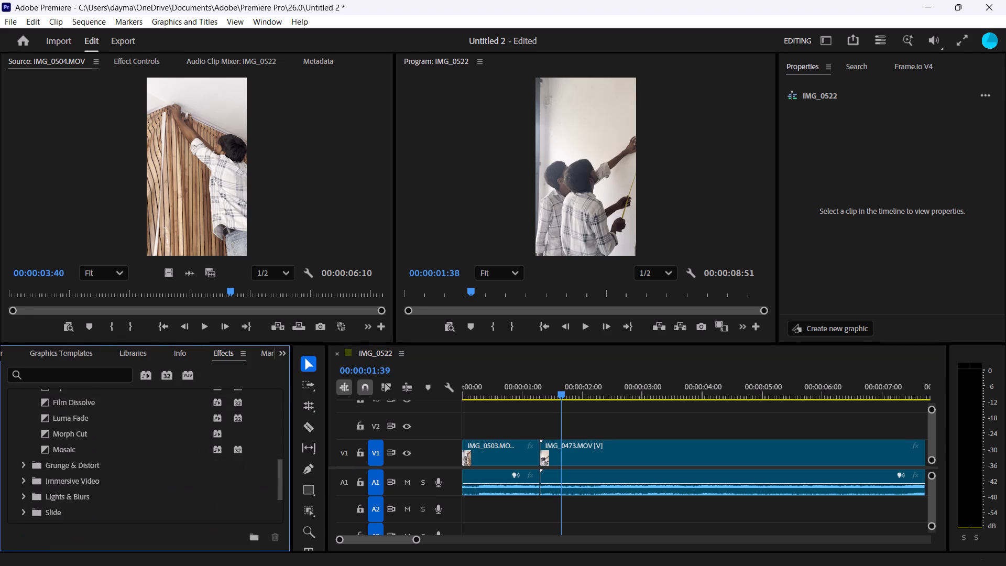
scroll(53, 452, down, 14)
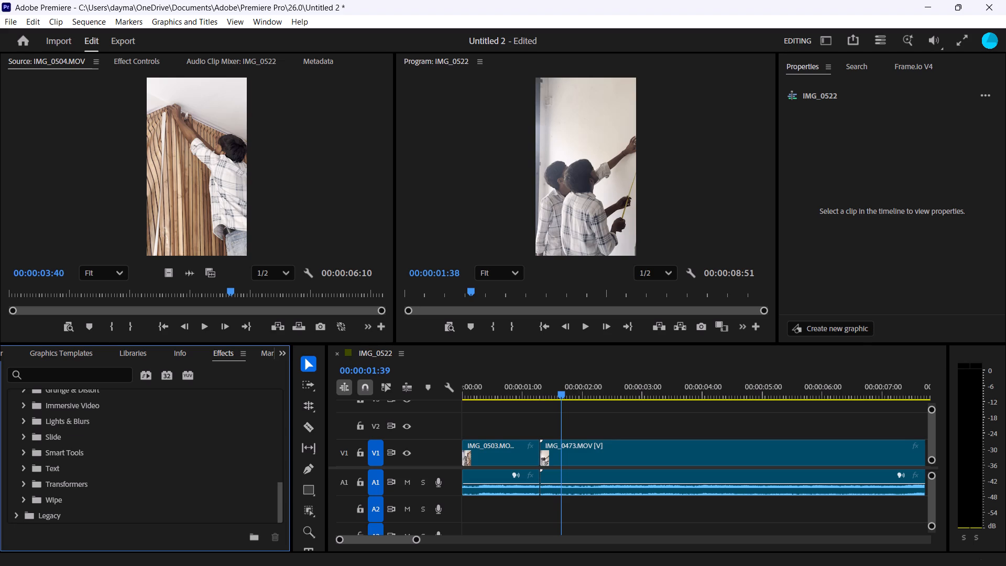
scroll(57, 452, down, 2)
scroll(58, 451, up, 6)
scroll(59, 451, down, 20)
scroll(67, 451, up, 4)
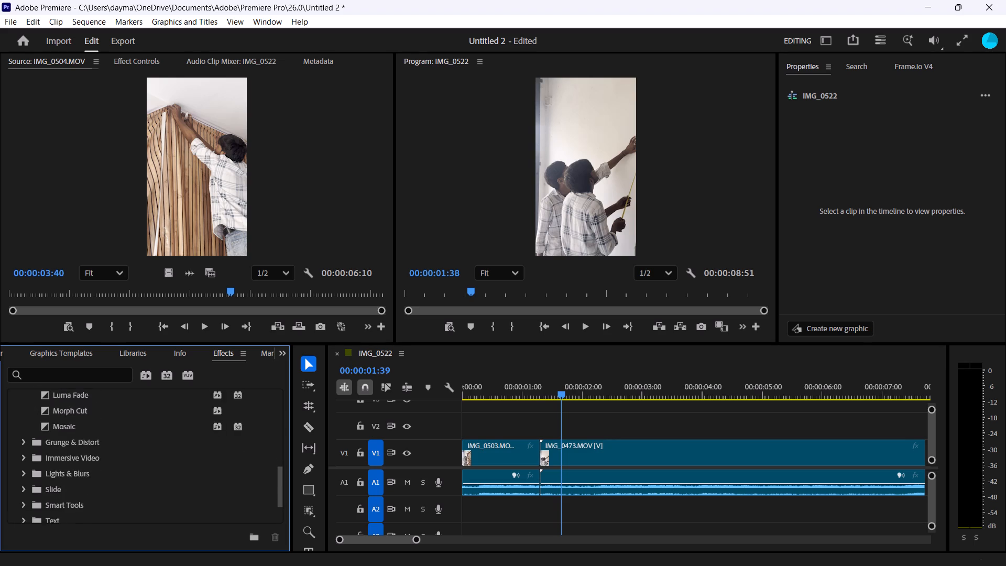
scroll(68, 451, up, 1)
scroll(69, 451, down, 13)
scroll(74, 454, up, 5)
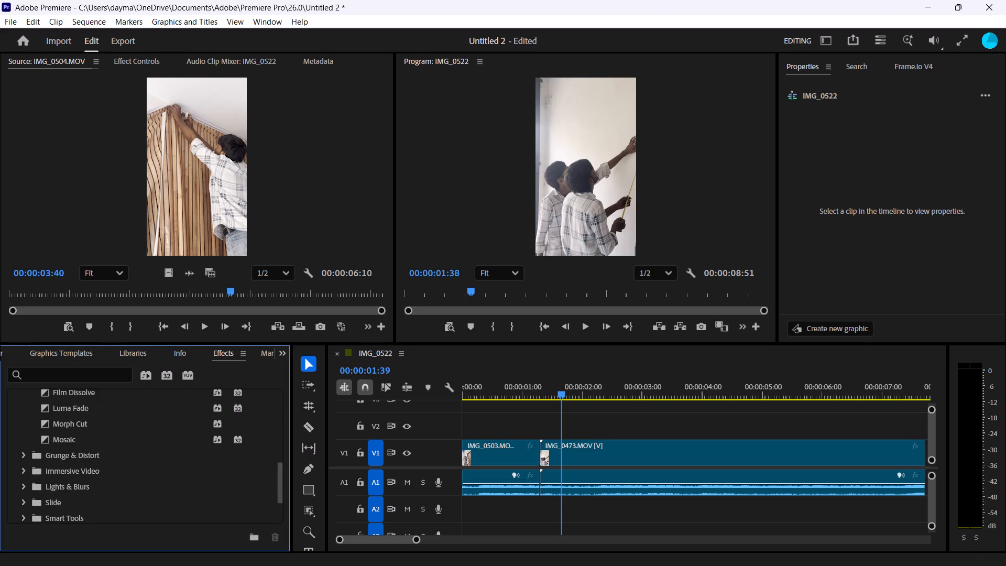
scroll(74, 454, down, 11)
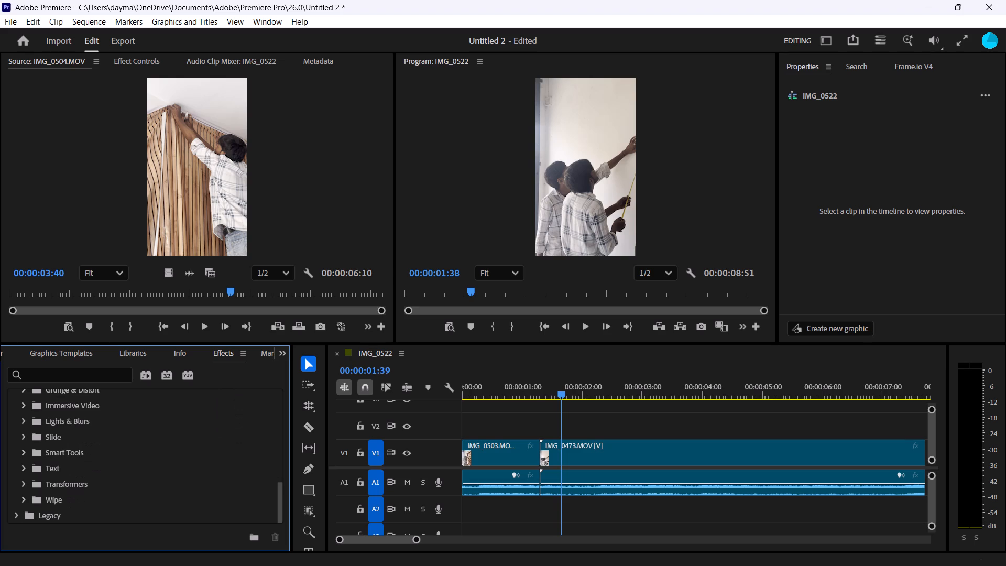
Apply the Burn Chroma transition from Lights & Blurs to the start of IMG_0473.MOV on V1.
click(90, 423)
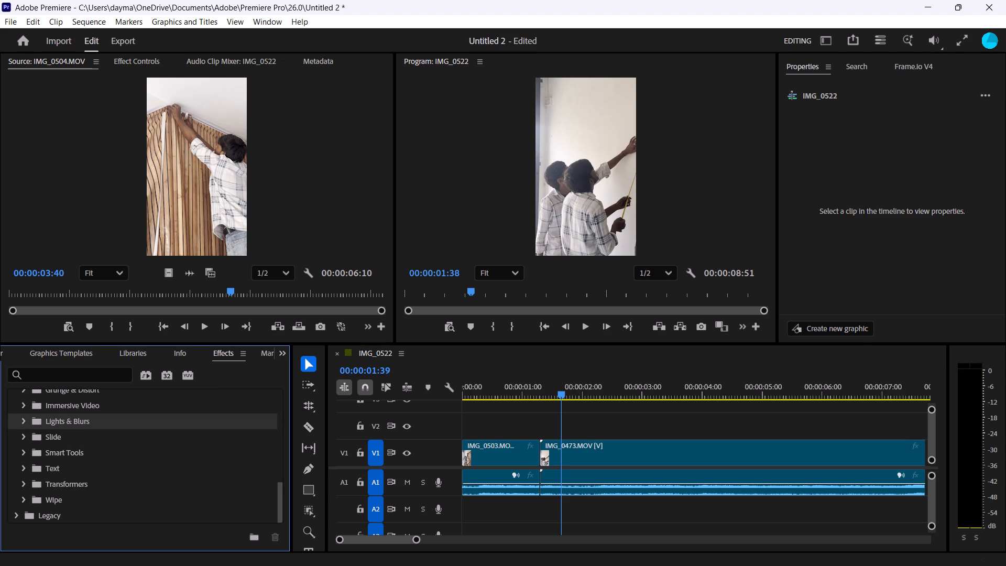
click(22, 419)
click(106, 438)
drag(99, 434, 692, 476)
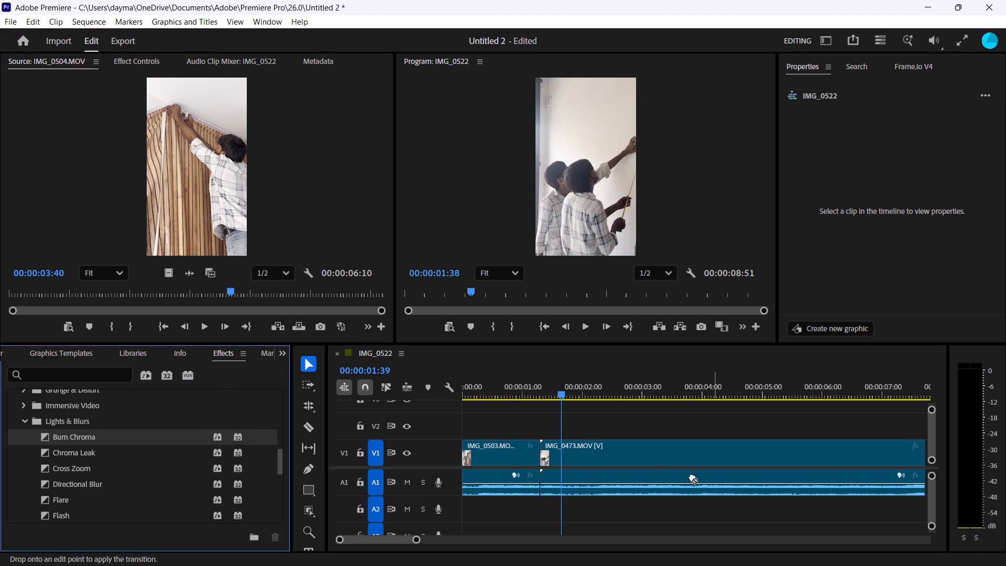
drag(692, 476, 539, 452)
Scrub through the Burn Chroma transition at the start of IMG_0473.MOV to preview it.
click(542, 395)
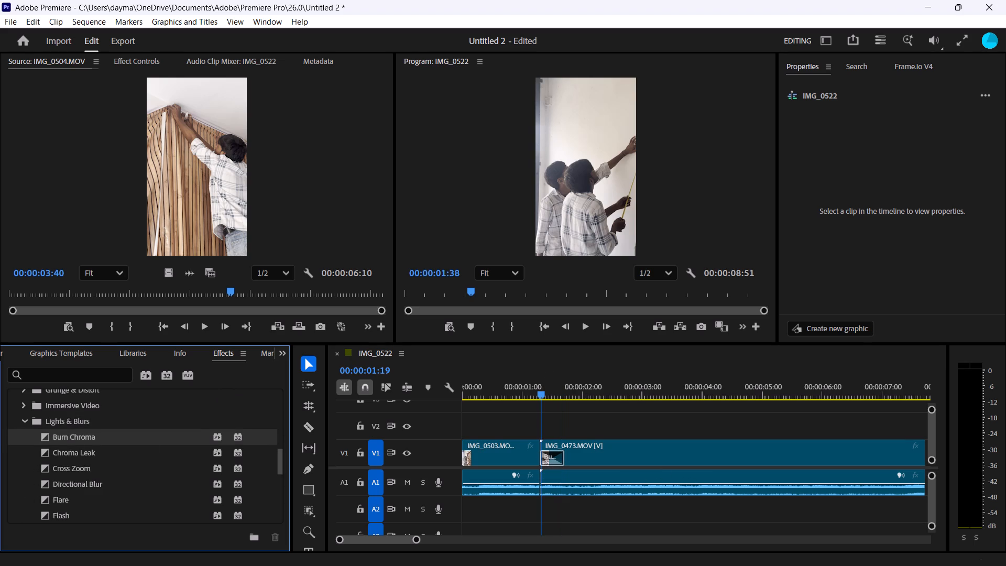
key(space)
click(545, 394)
drag(545, 394, 549, 395)
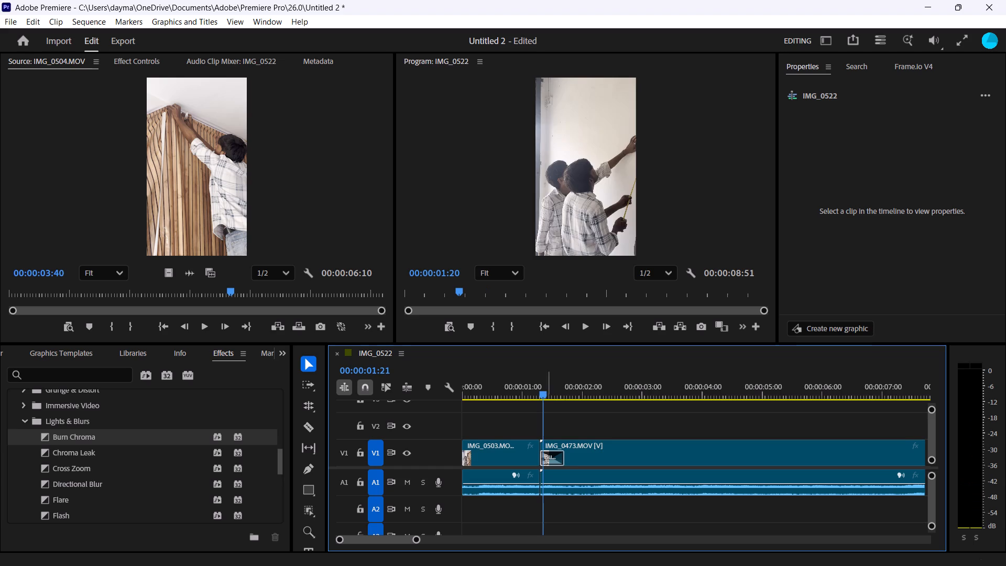
drag(549, 395, 563, 401)
drag(545, 391, 561, 395)
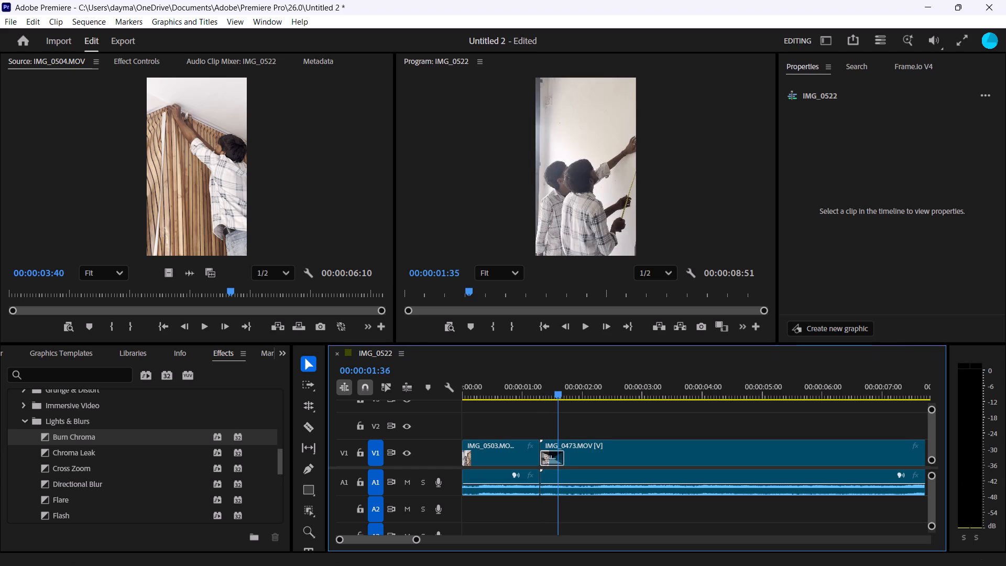
drag(561, 395, 556, 401)
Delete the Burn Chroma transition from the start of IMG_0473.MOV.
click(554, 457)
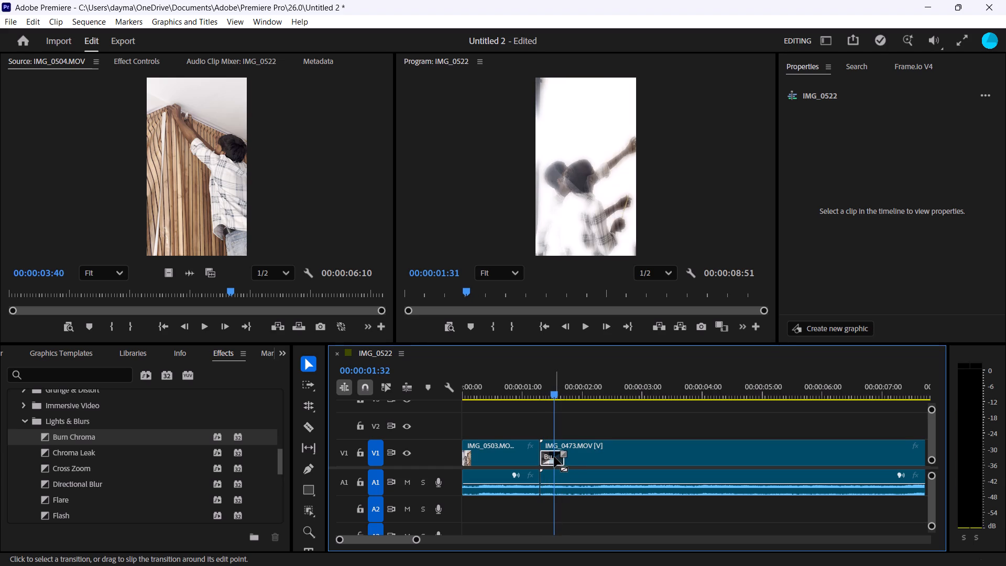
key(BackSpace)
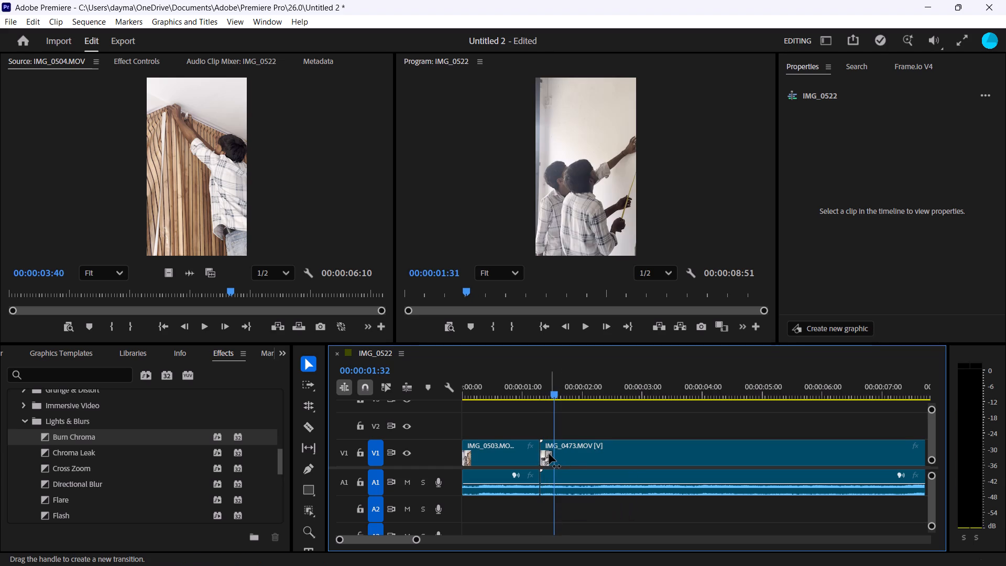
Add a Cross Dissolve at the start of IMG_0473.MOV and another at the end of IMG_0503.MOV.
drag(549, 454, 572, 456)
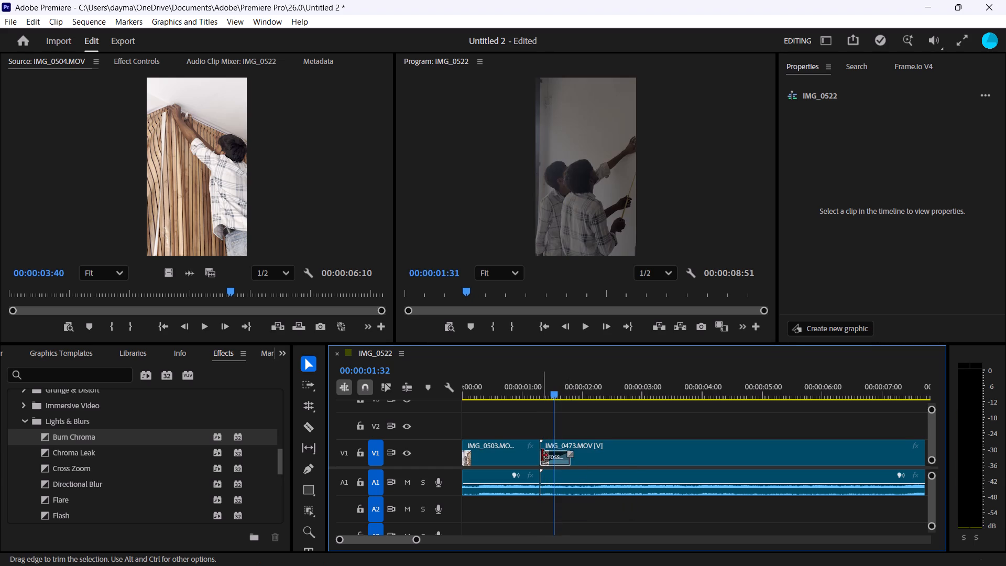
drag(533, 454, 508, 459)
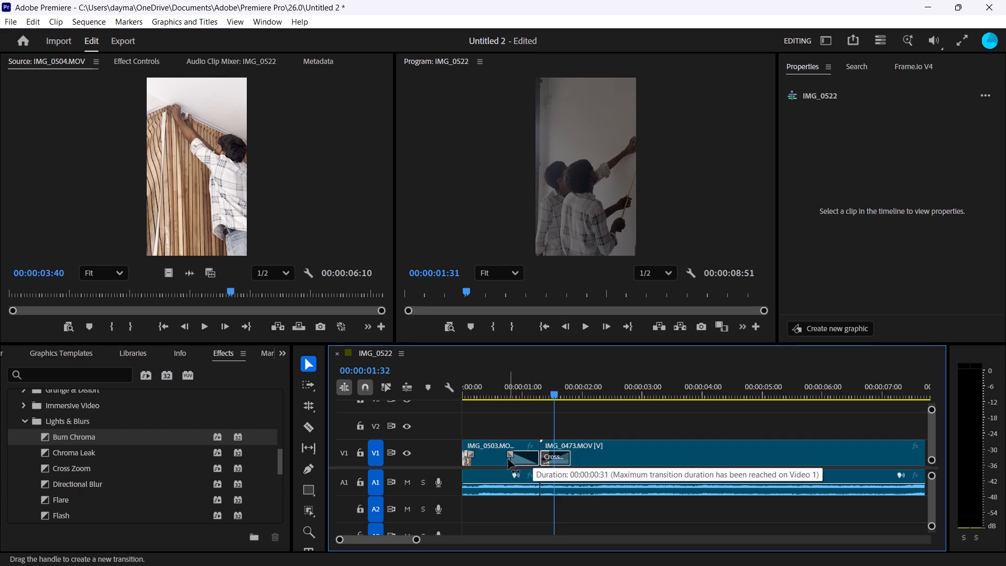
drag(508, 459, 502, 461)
Play back the two Cross Dissolves across the cut between IMG_0503.MOV and IMG_0473.MOV.
click(500, 390)
key(space)
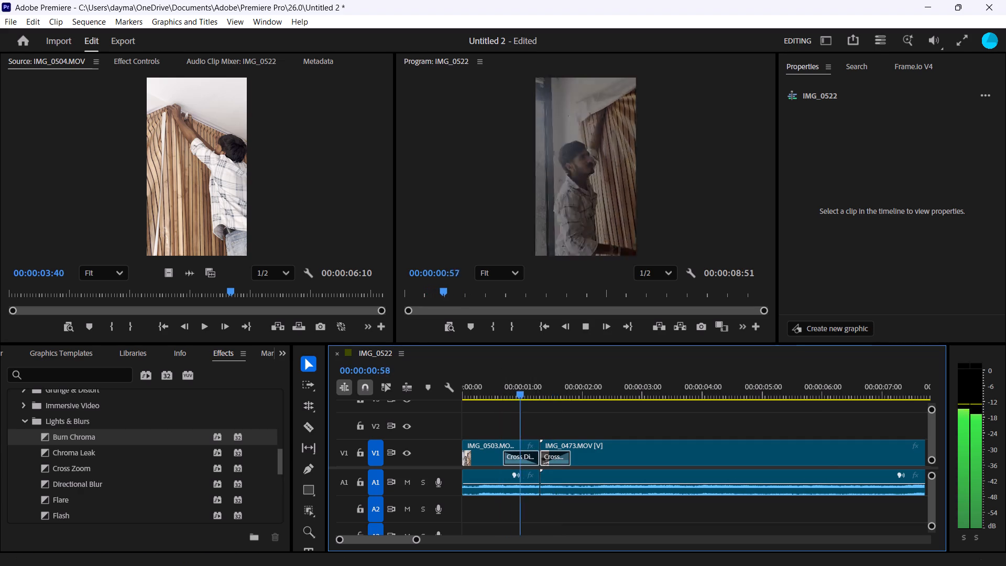
key(space)
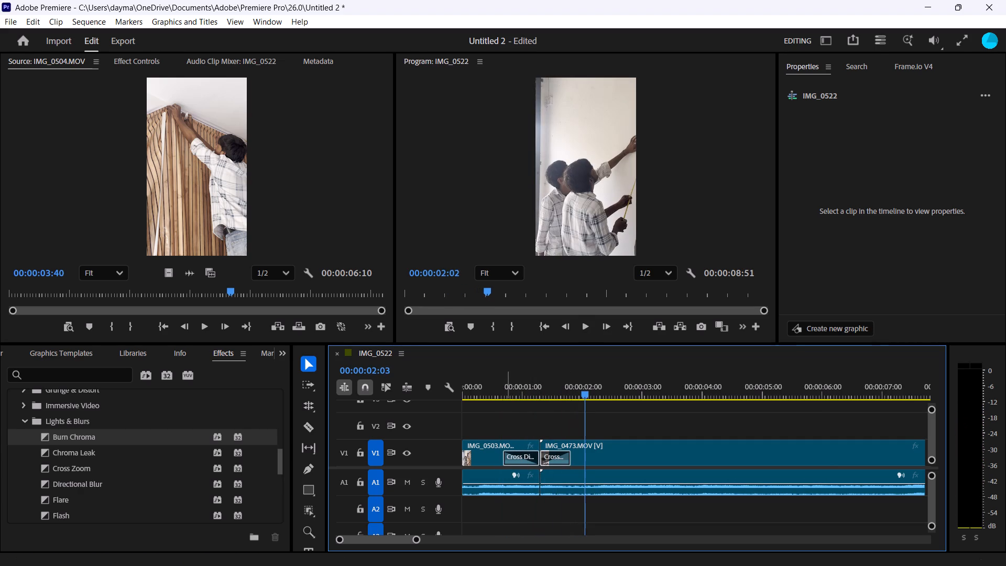
scroll(586, 453, up, 5)
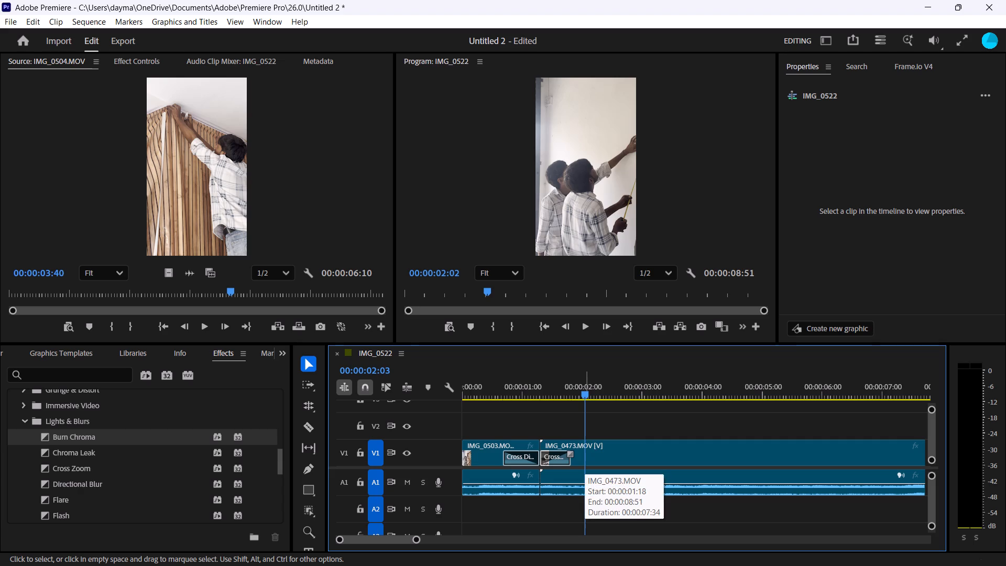
click(506, 391)
key(space)
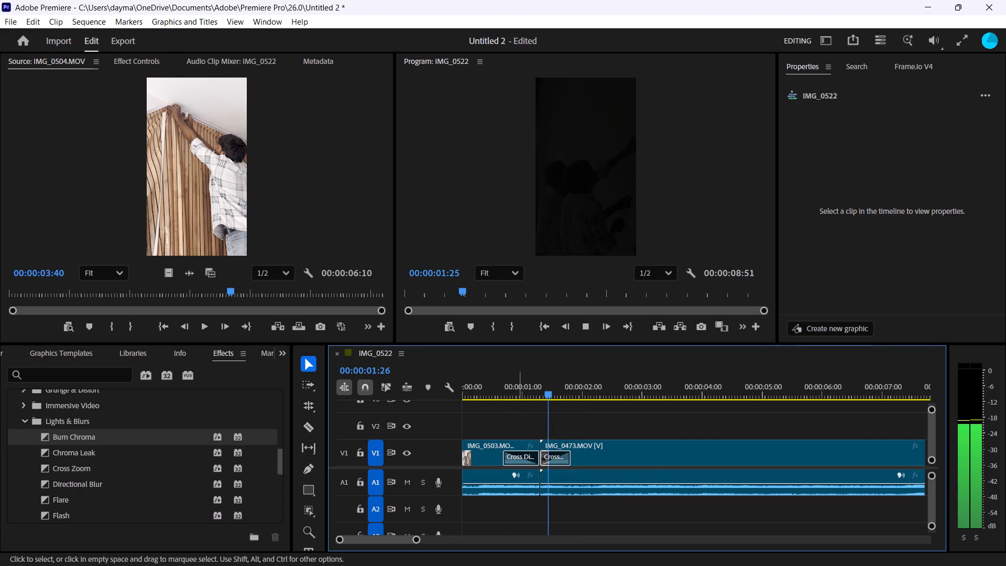
drag(532, 387, 508, 405)
key(space)
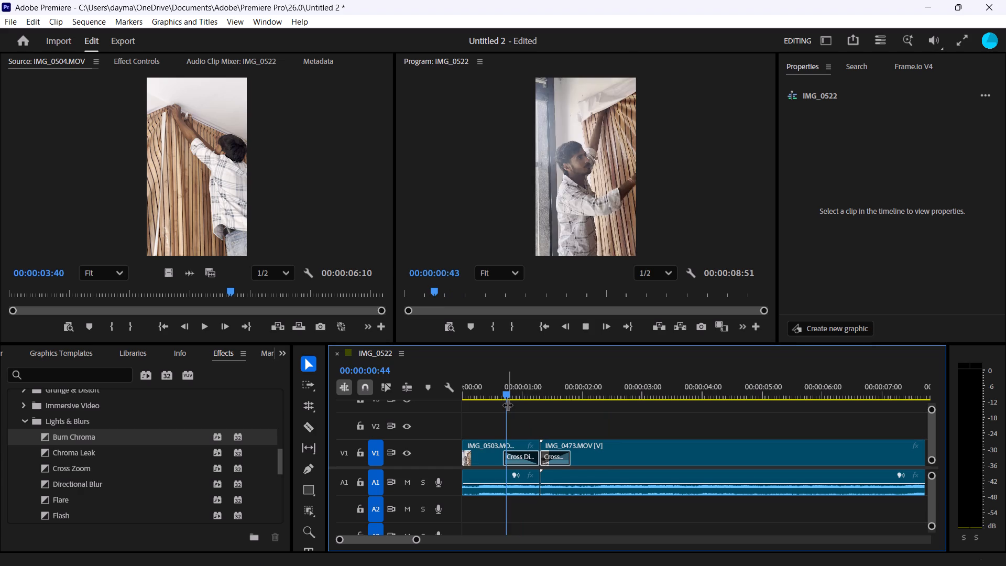
key(space)
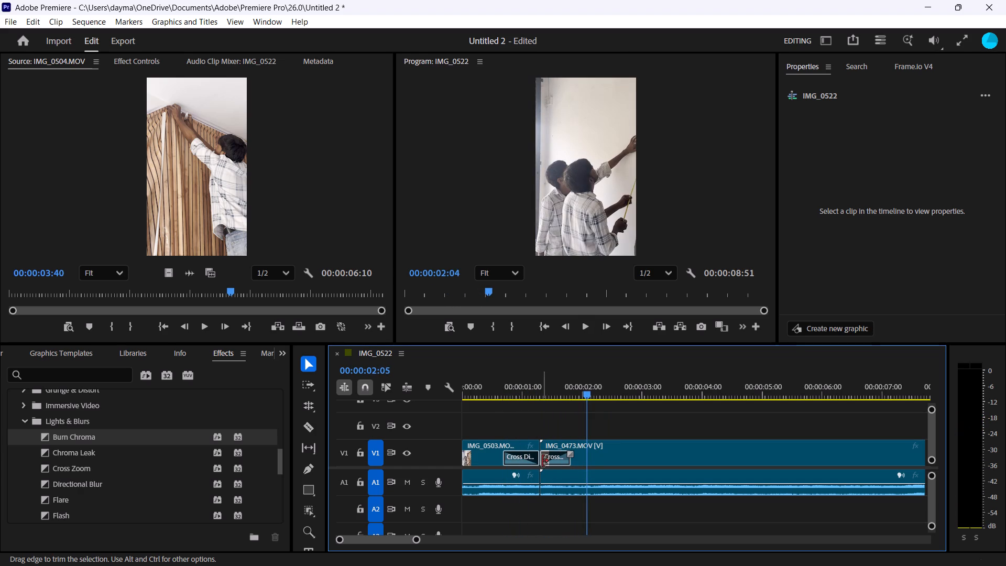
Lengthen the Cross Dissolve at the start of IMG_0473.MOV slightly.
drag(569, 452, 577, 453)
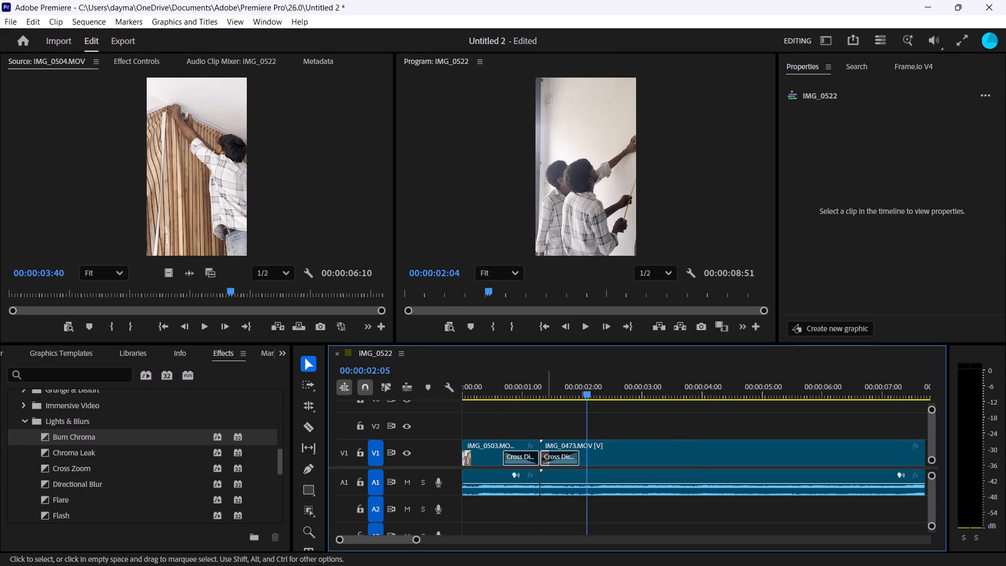
Play back the cut again with the lengthened Cross Dissolve on IMG_0473.MOV.
click(508, 395)
key(space)
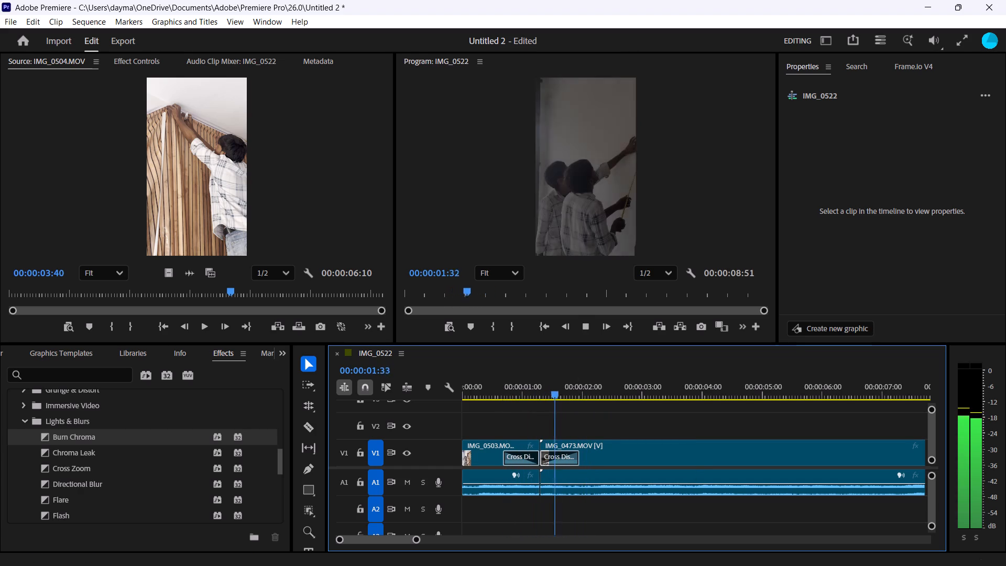
click(508, 395)
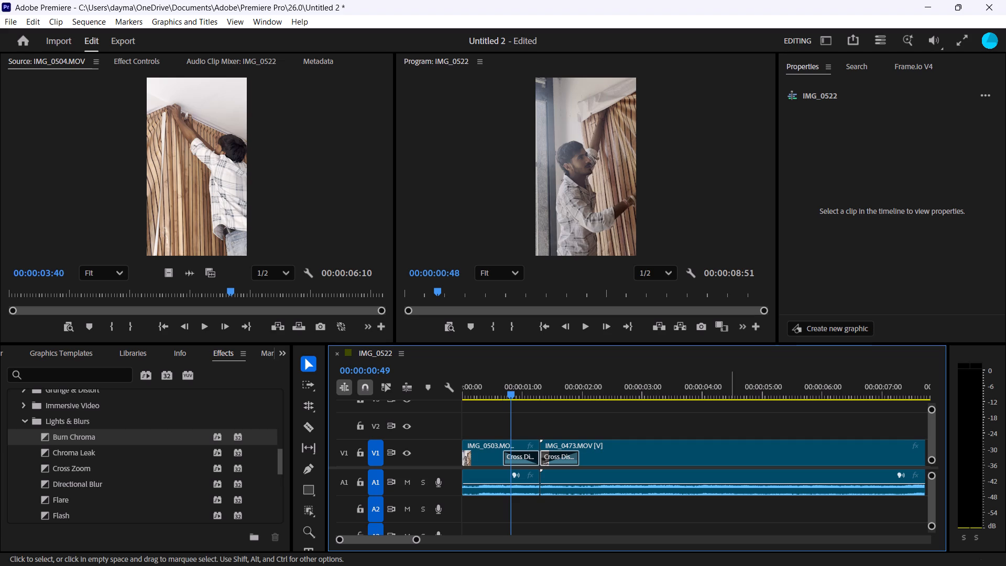
right_drag(586, 16, 576, 16)
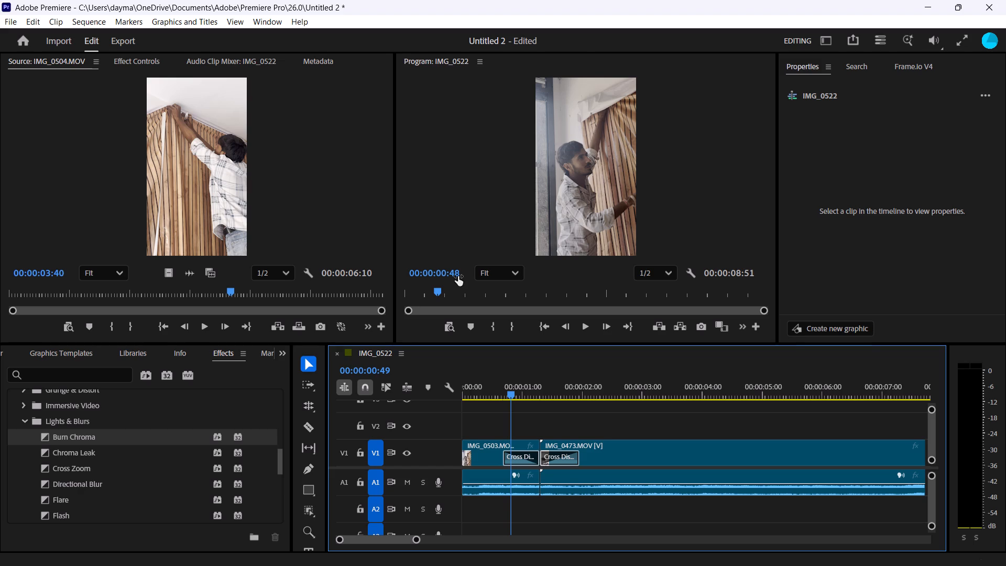
click(526, 394)
key(space)
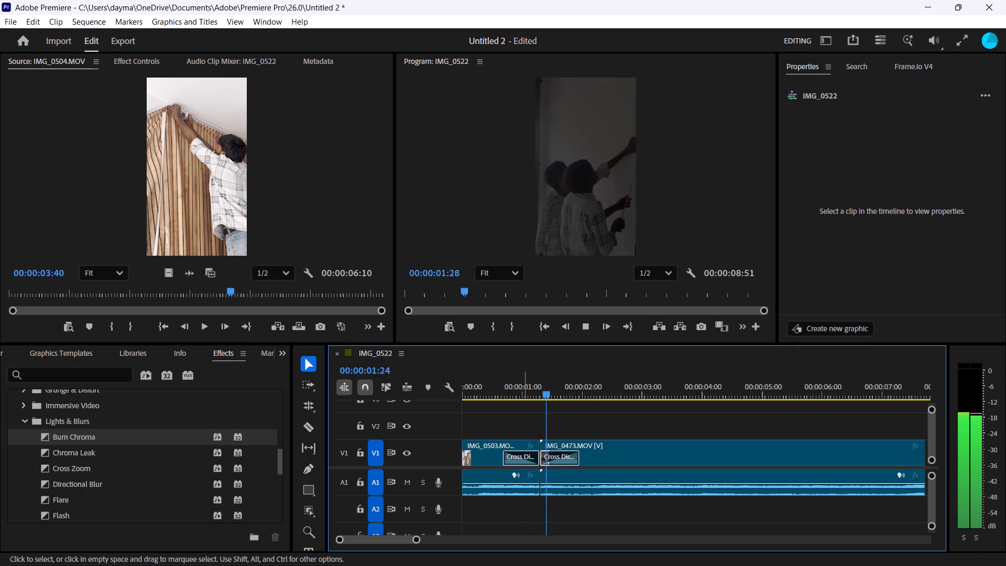
key(space)
Delete the video and audio of IMG_0503.MOV and IMG_0473.MOV from the IMG_0522 sequence, along with their transitions.
click(499, 443)
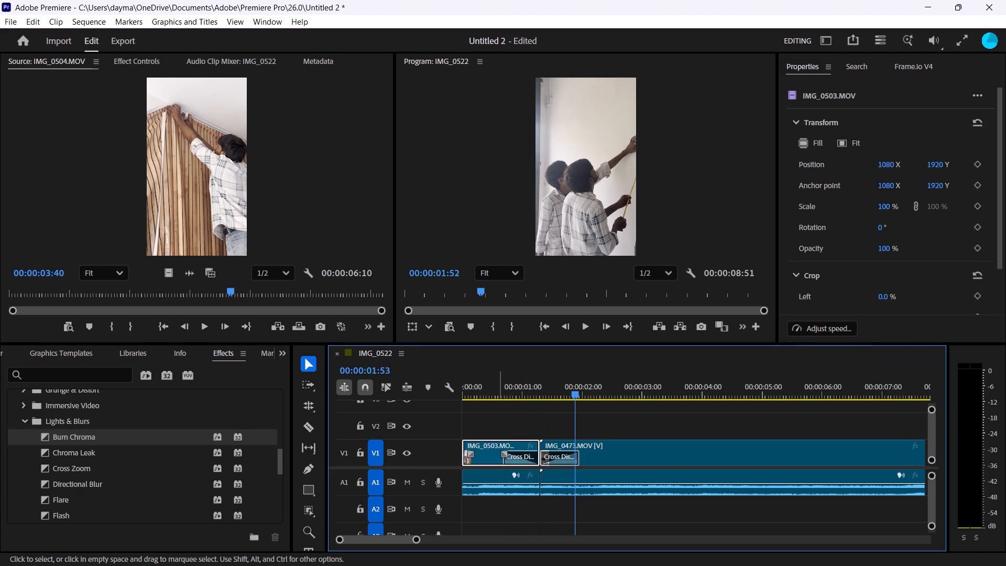
key(BackSpace)
click(560, 484)
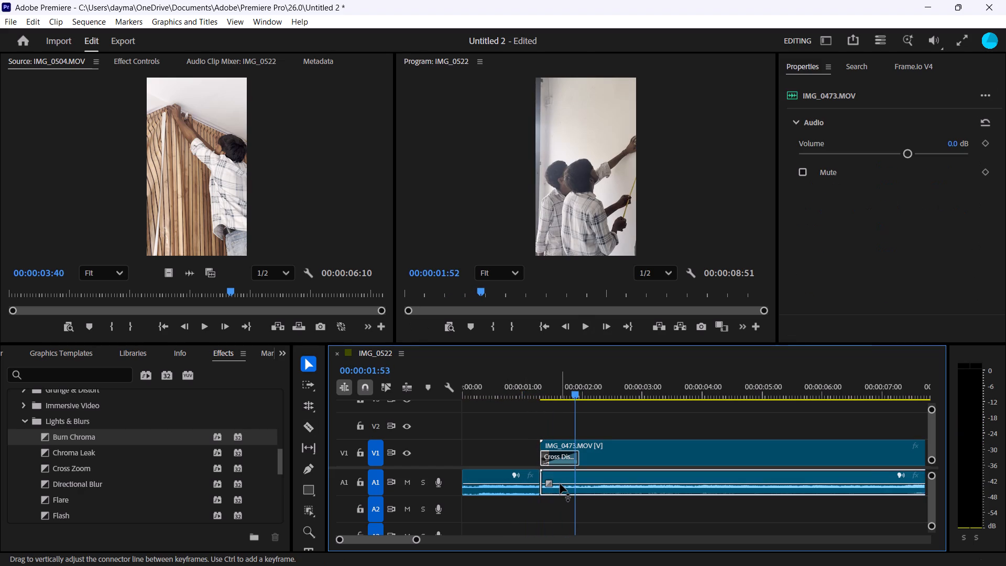
key(backslash)
key(BackSpace)
drag(589, 499, 554, 469)
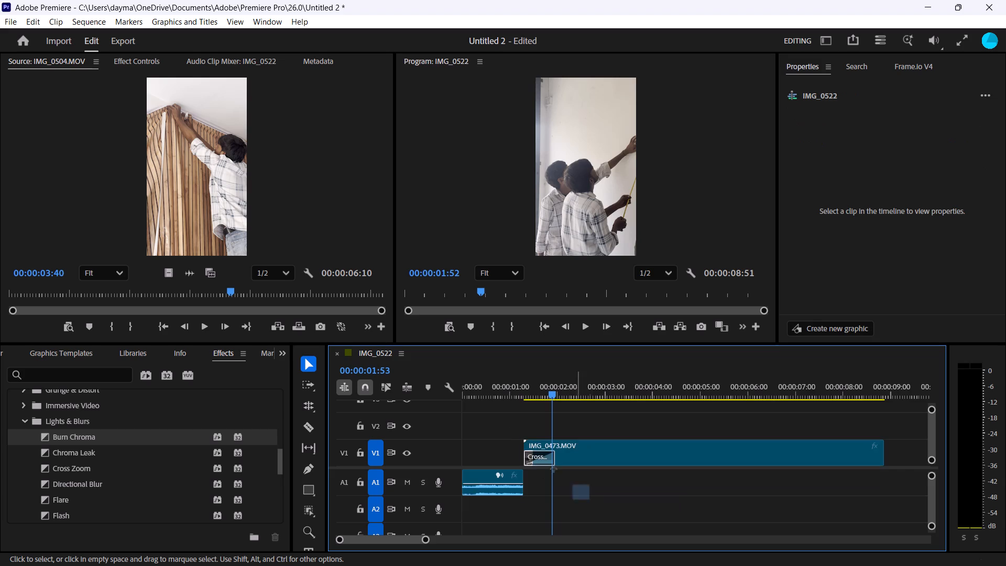
drag(554, 469, 513, 428)
key(BackSpace)
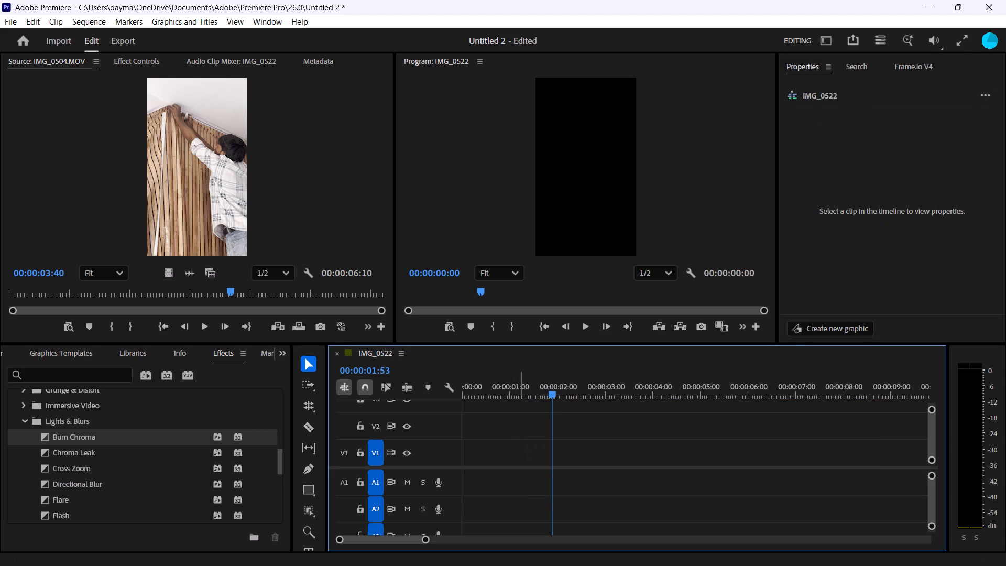
Move the playhead back to 00:00:00:09, near the start of the emptied IMG_0522 sequence.
click(520, 388)
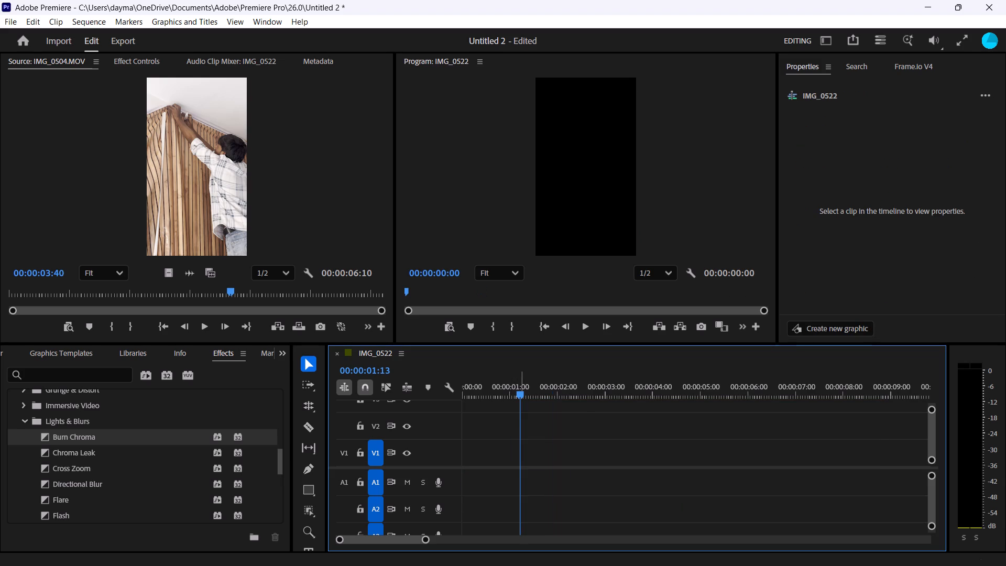
scroll(507, 391, down, 8)
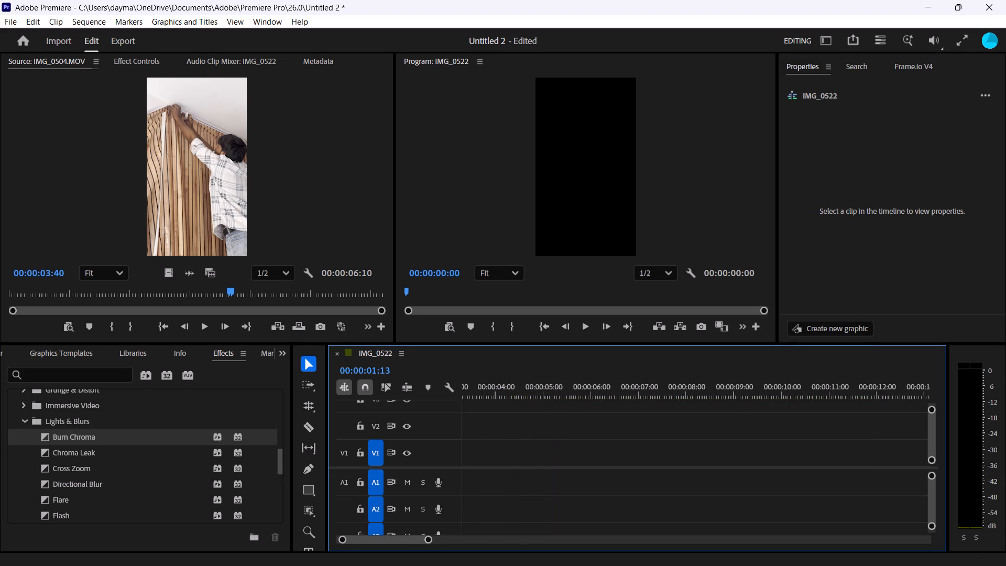
scroll(505, 385, up, 14)
drag(523, 397, 419, 448)
drag(482, 394, 475, 398)
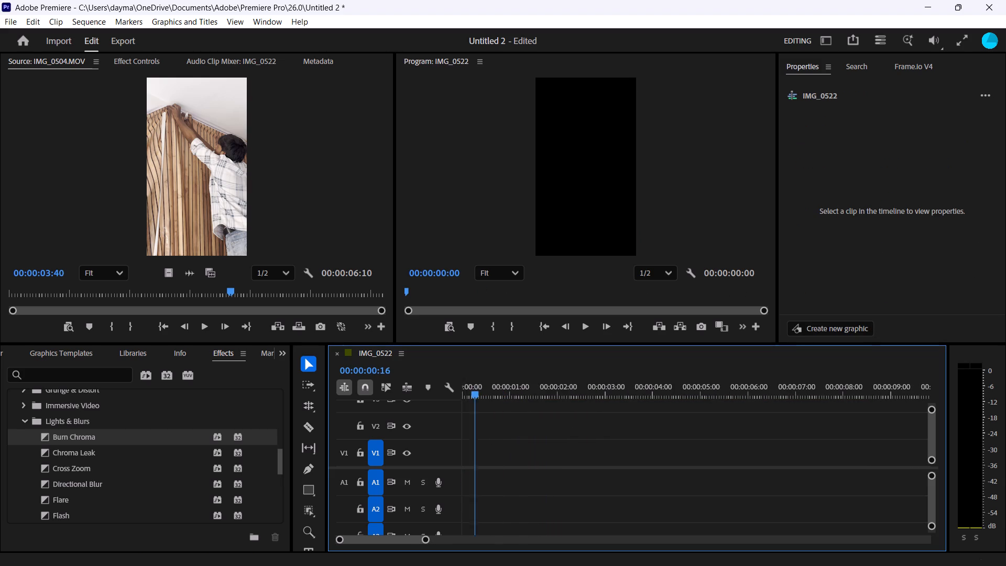
drag(475, 398, 472, 399)
key(space)
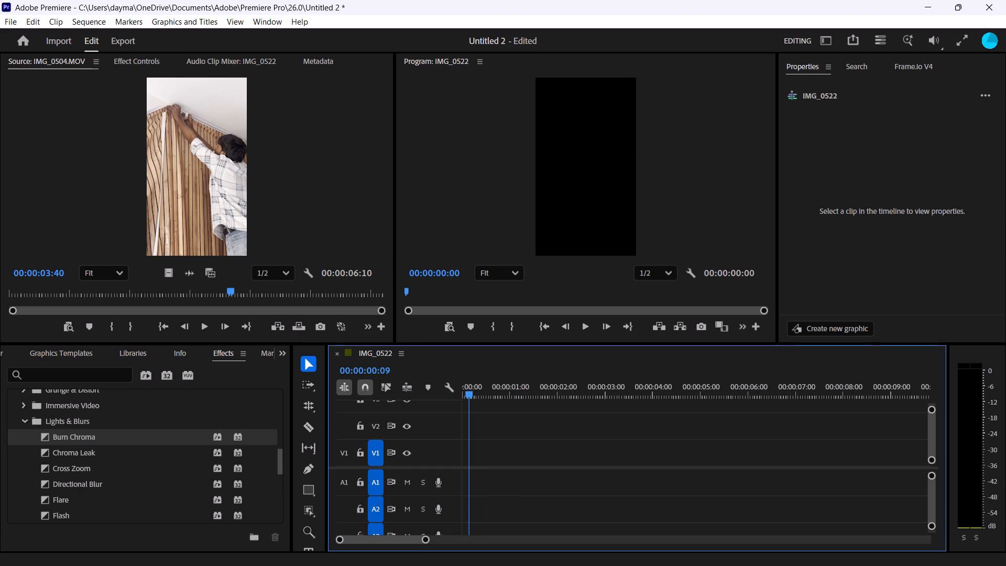
Look through the Lights & Blurs video transitions and try to preview Flare.
key(space)
scroll(68, 488, up, 3)
scroll(68, 485, down, 5)
click(67, 479)
key(space)
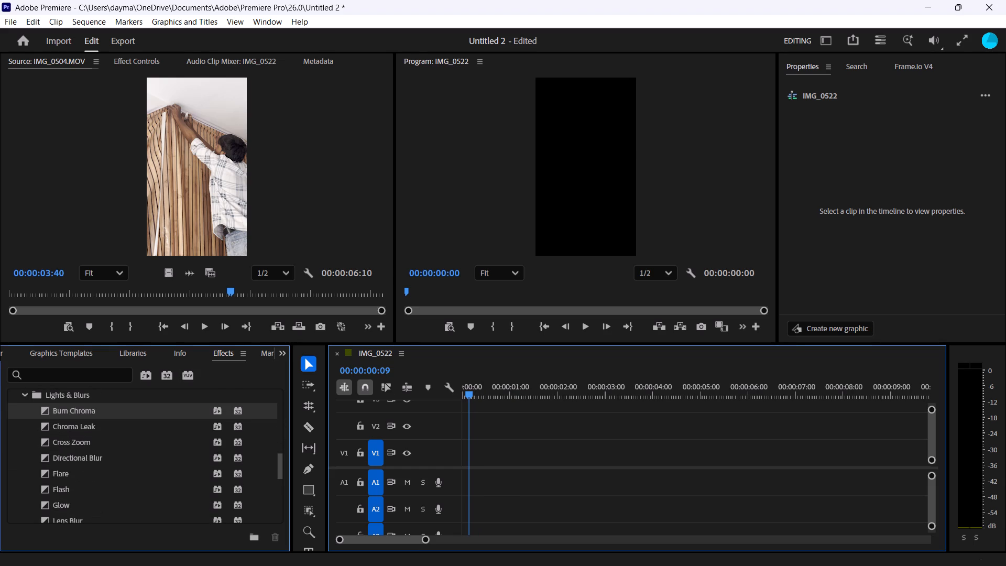
click(67, 474)
key(space)
double_click(67, 474)
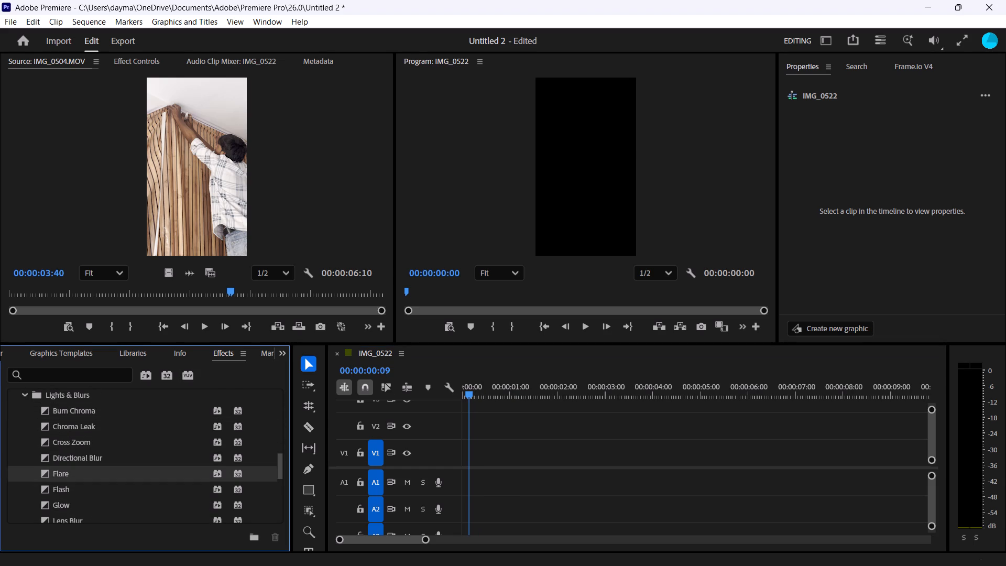
Browse the source clips in the Untitled 2 project bin for an opening clip.
click(41, 356)
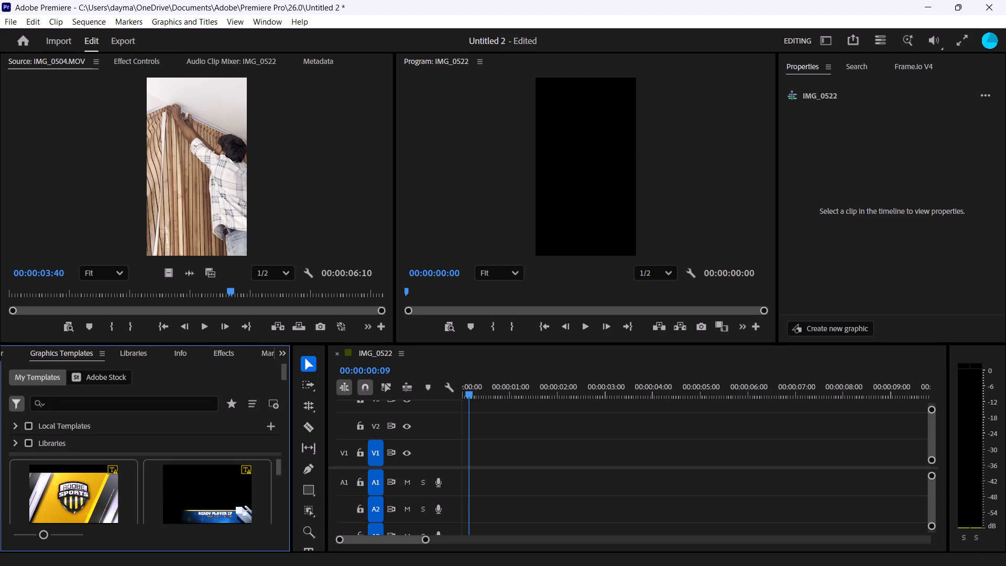
click(277, 354)
click(304, 371)
scroll(65, 472, up, 3)
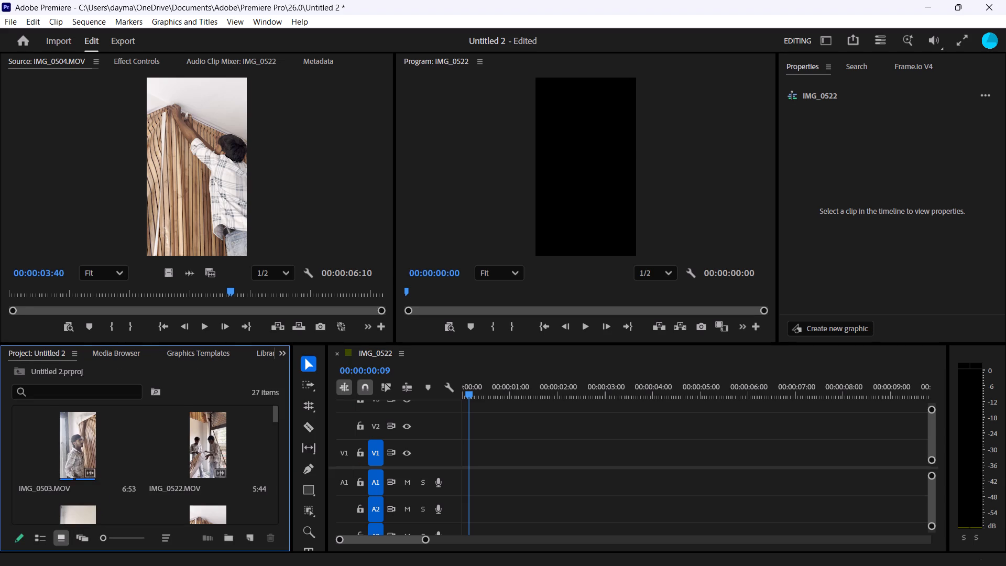
scroll(75, 466, up, 4)
scroll(251, 446, down, 20)
scroll(251, 446, down, 11)
scroll(256, 433, up, 4)
click(206, 481)
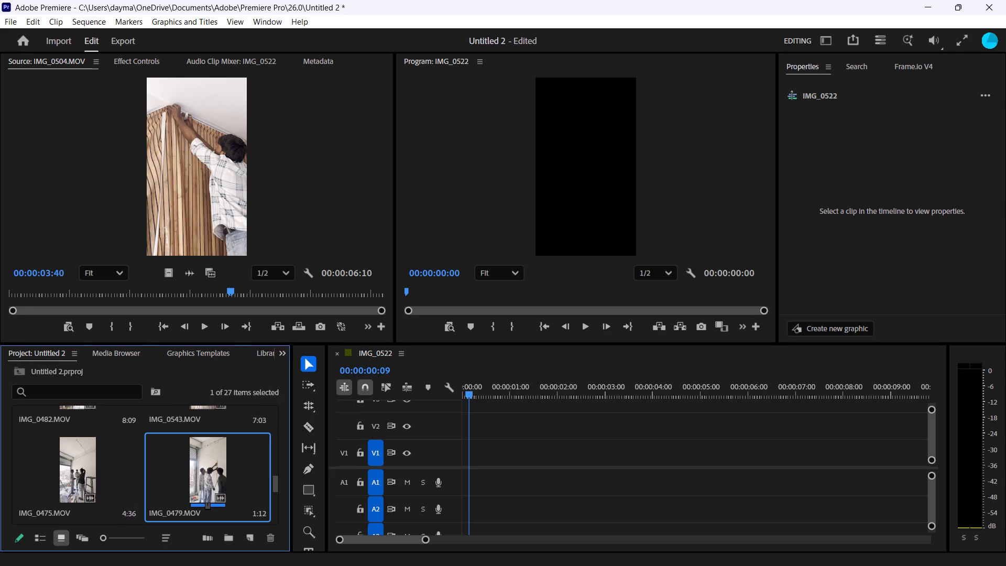
key(space)
scroll(183, 462, down, 7)
scroll(190, 470, up, 1)
scroll(136, 486, down, 4)
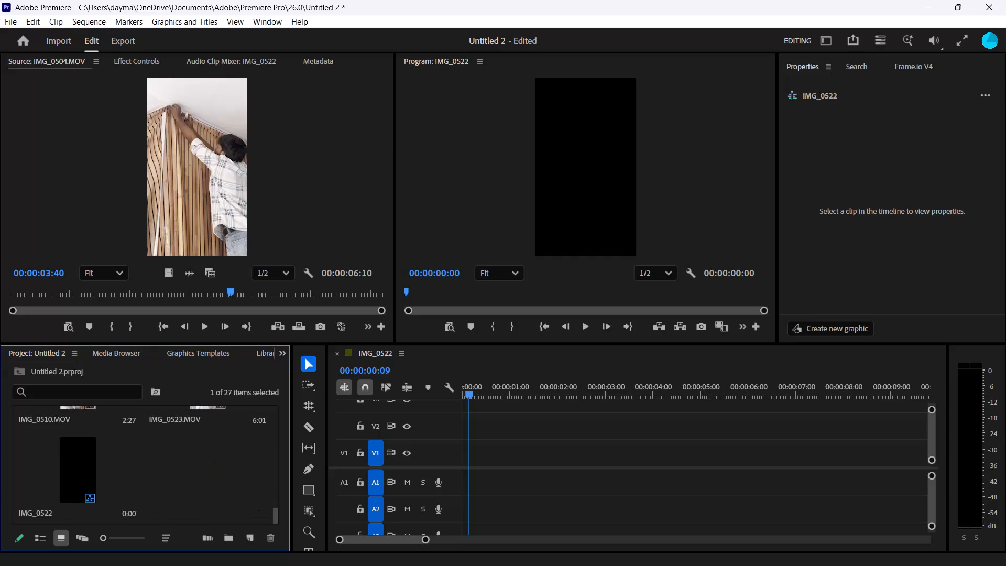
scroll(137, 482, down, 10)
scroll(149, 473, up, 17)
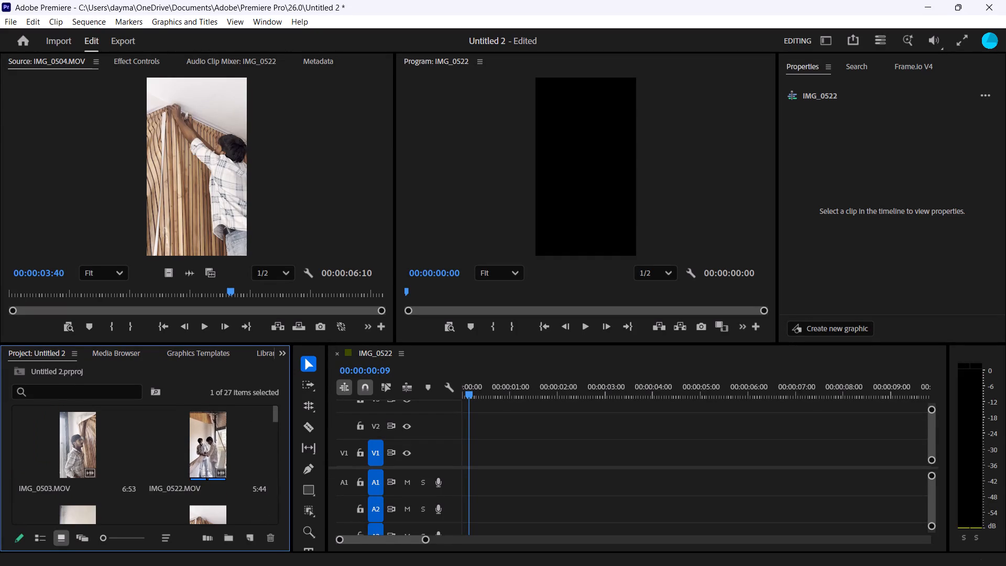
scroll(210, 454, down, 5)
scroll(239, 462, up, 5)
scroll(310, 442, down, 6)
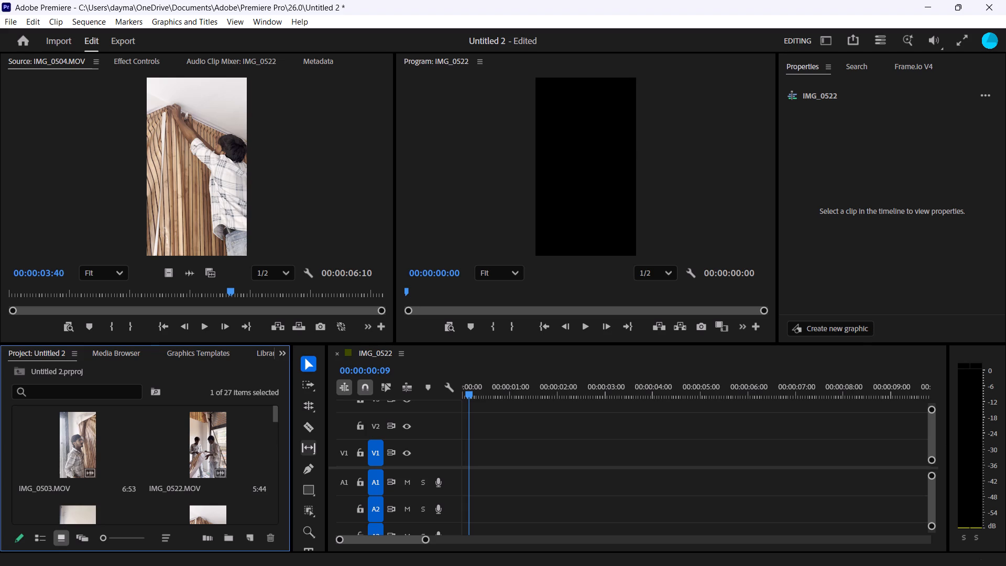
scroll(198, 447, up, 12)
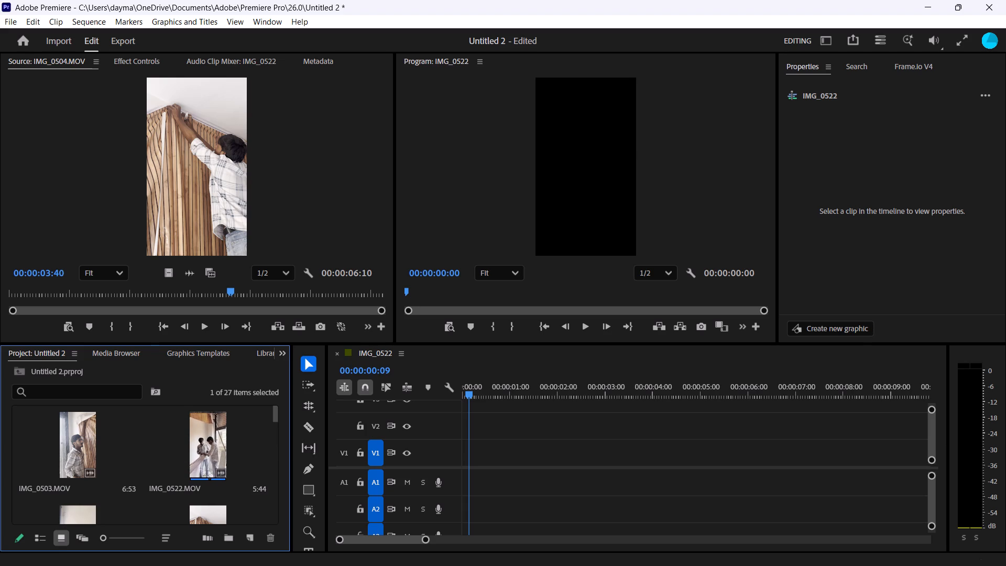
Place IMG_0522.MOV on V1 and A1 near the start of the sequence, changing the sequence settings to match the clip.
drag(198, 448, 470, 454)
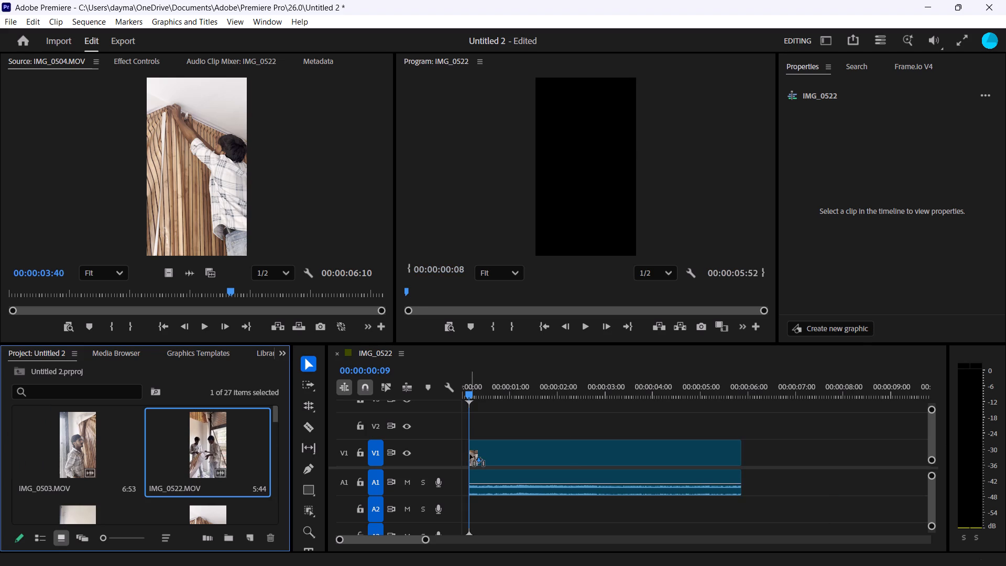
drag(470, 454, 439, 454)
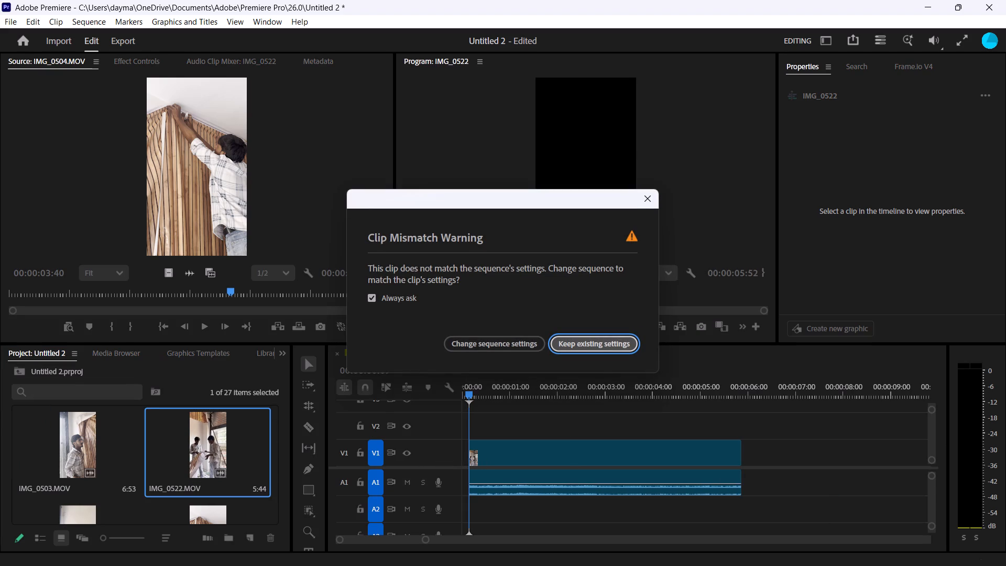
click(506, 347)
Play back the opening second of IMG_0522.MOV in the sequence.
key(space)
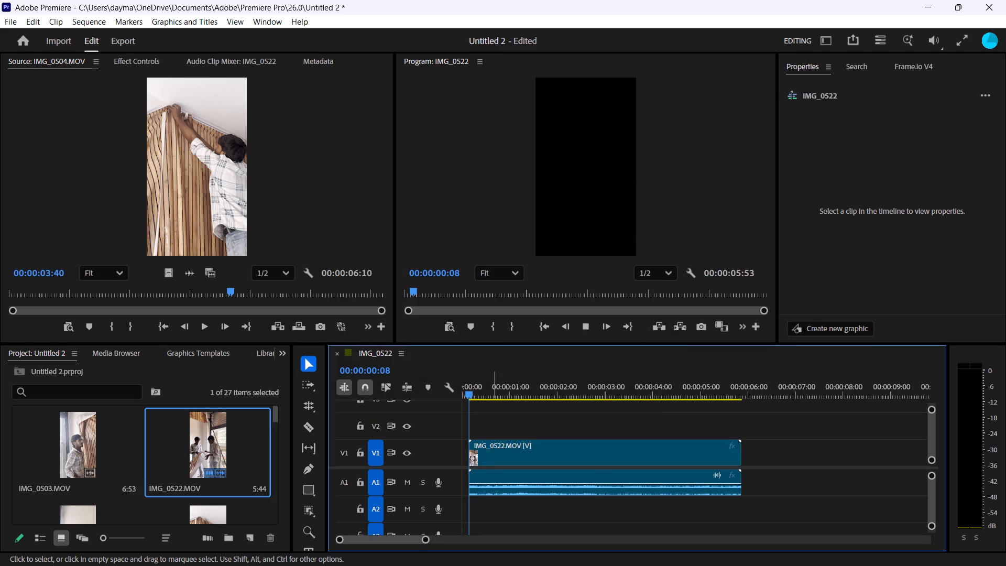
key(space)
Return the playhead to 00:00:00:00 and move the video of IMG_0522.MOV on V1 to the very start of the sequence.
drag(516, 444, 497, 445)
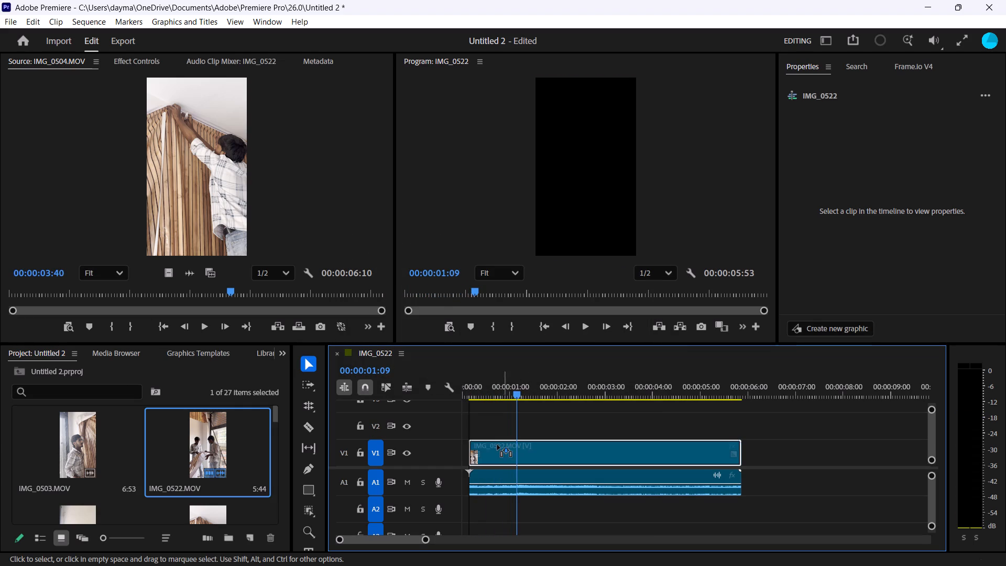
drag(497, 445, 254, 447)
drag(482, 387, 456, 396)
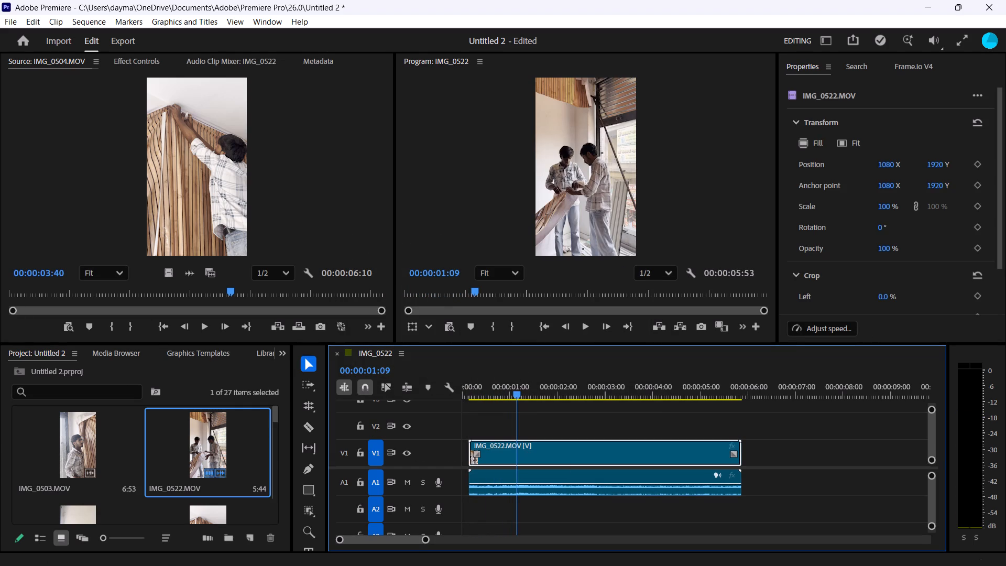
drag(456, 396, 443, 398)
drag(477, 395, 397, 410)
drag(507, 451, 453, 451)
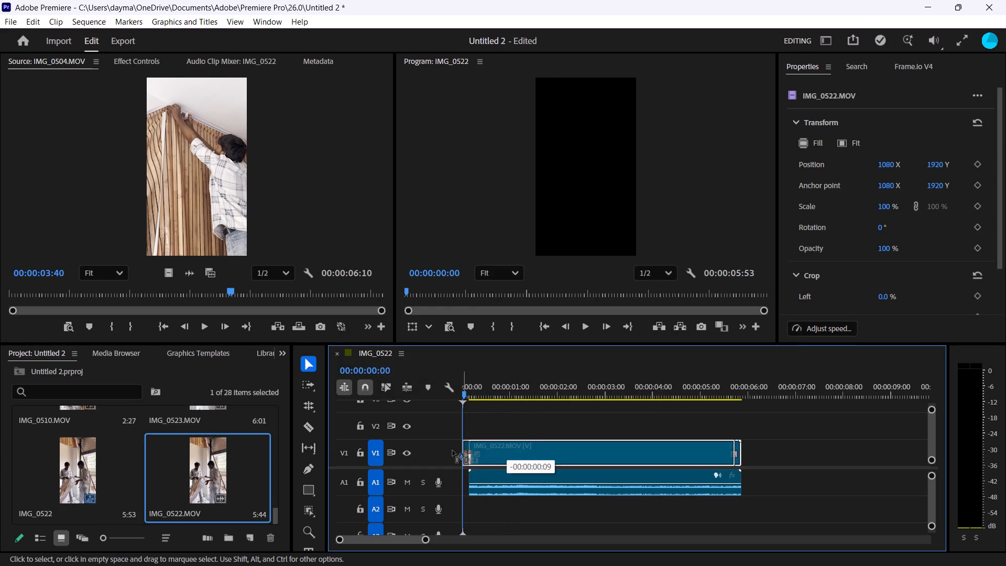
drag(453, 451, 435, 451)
Delete the audio and video of IMG_0522.MOV from the sequence.
drag(522, 481, 422, 478)
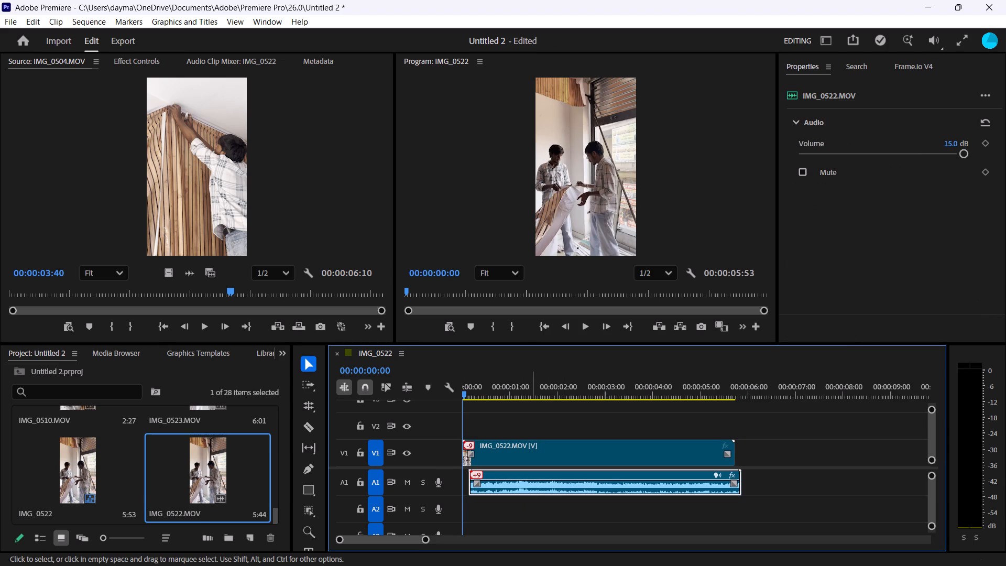
key(BackSpace)
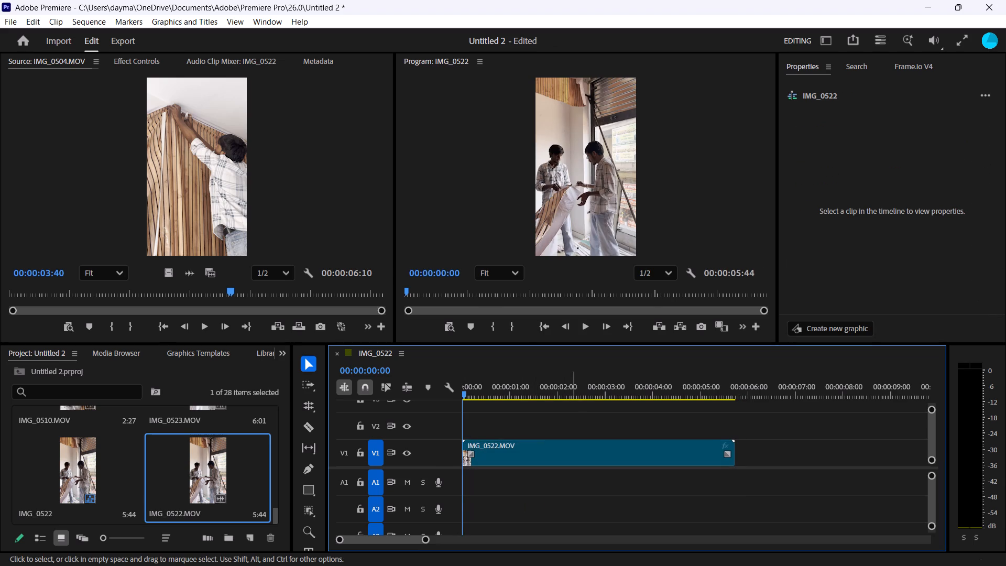
click(572, 446)
key(BackSpace)
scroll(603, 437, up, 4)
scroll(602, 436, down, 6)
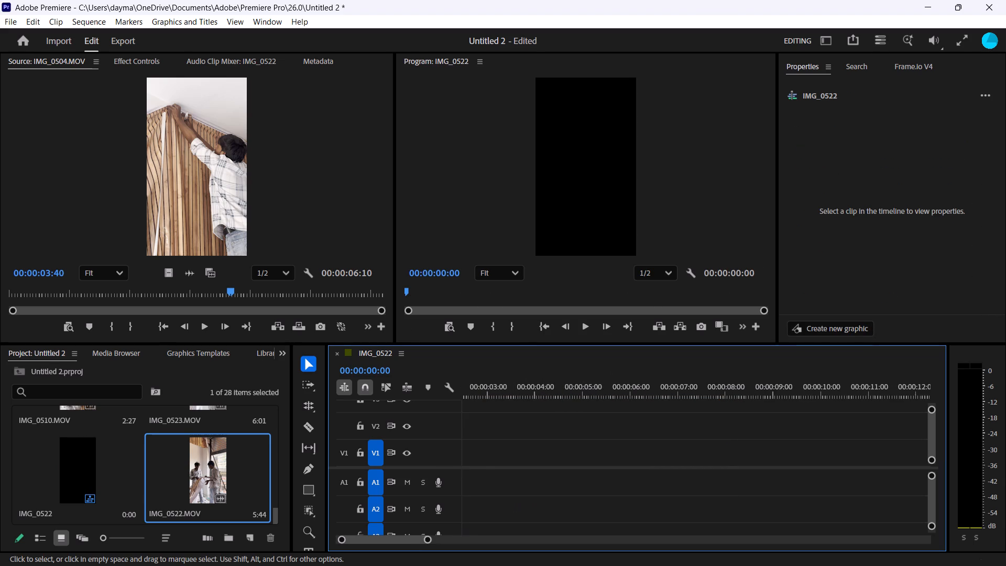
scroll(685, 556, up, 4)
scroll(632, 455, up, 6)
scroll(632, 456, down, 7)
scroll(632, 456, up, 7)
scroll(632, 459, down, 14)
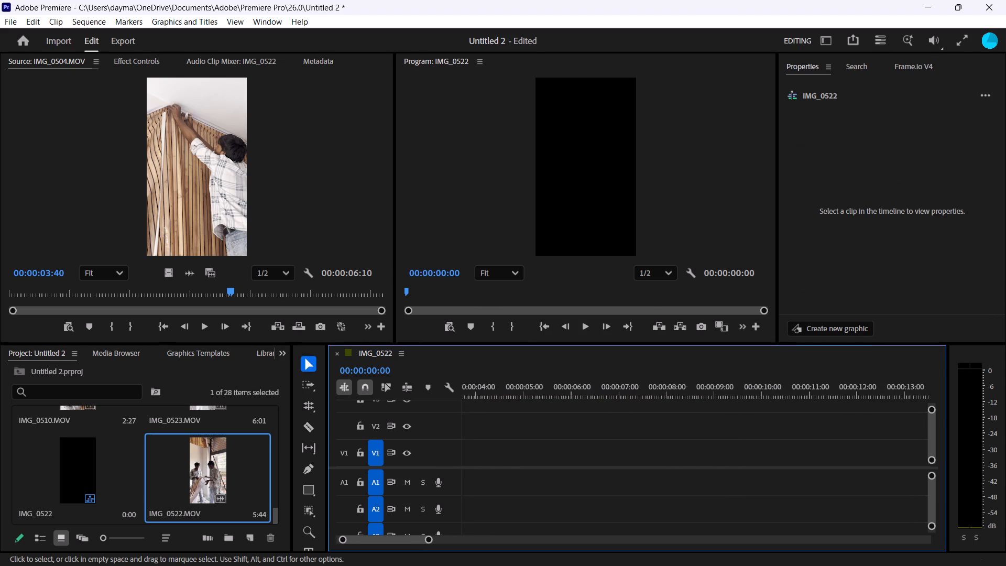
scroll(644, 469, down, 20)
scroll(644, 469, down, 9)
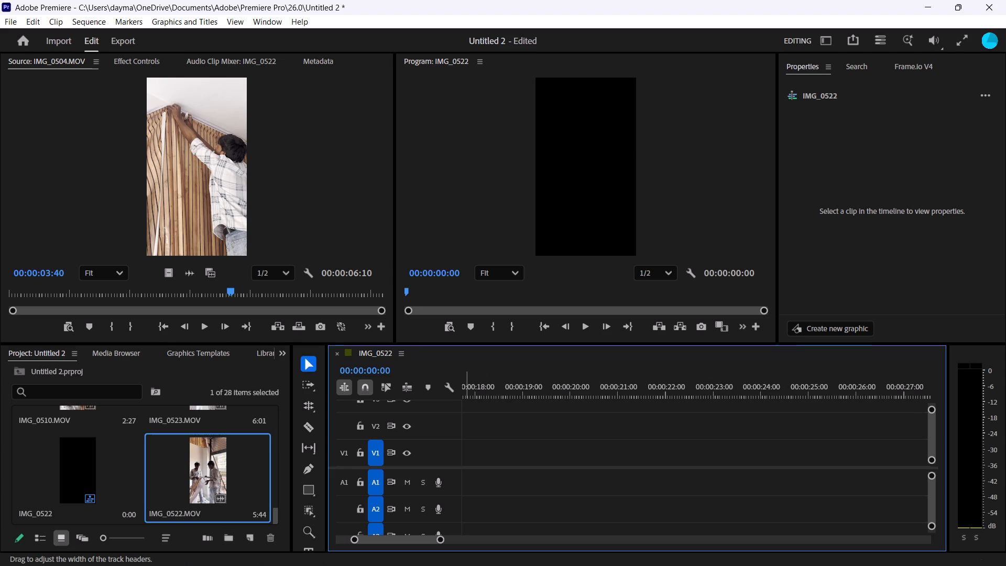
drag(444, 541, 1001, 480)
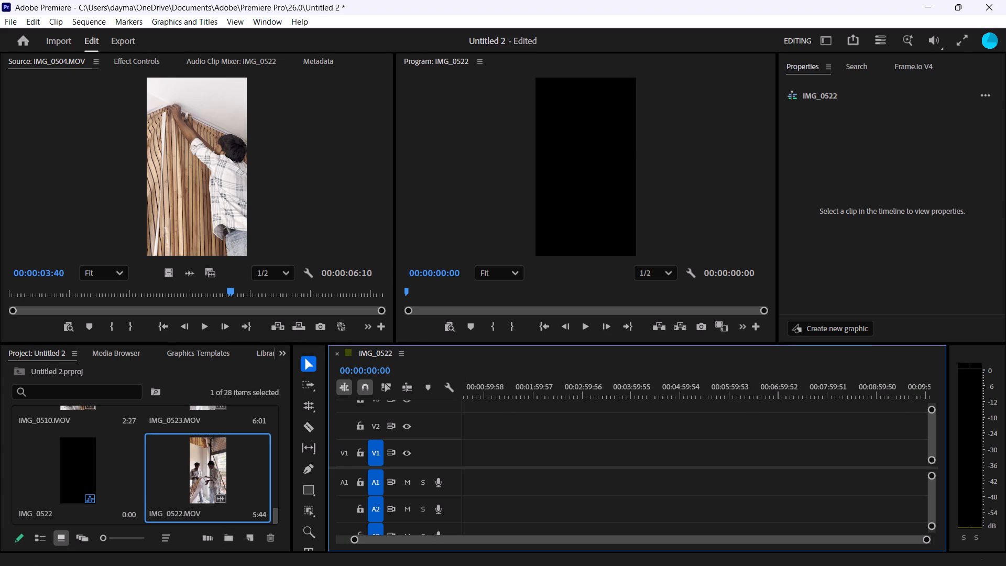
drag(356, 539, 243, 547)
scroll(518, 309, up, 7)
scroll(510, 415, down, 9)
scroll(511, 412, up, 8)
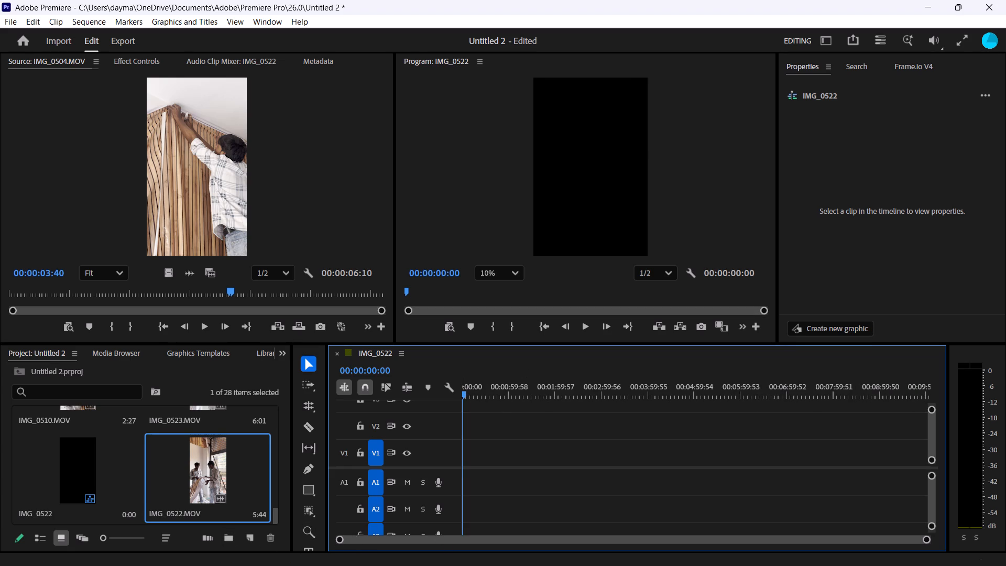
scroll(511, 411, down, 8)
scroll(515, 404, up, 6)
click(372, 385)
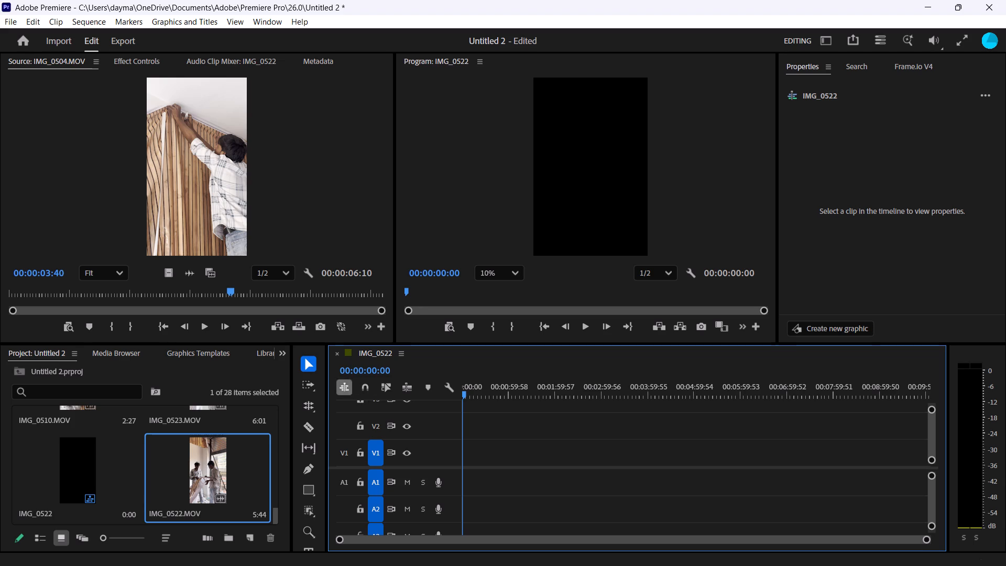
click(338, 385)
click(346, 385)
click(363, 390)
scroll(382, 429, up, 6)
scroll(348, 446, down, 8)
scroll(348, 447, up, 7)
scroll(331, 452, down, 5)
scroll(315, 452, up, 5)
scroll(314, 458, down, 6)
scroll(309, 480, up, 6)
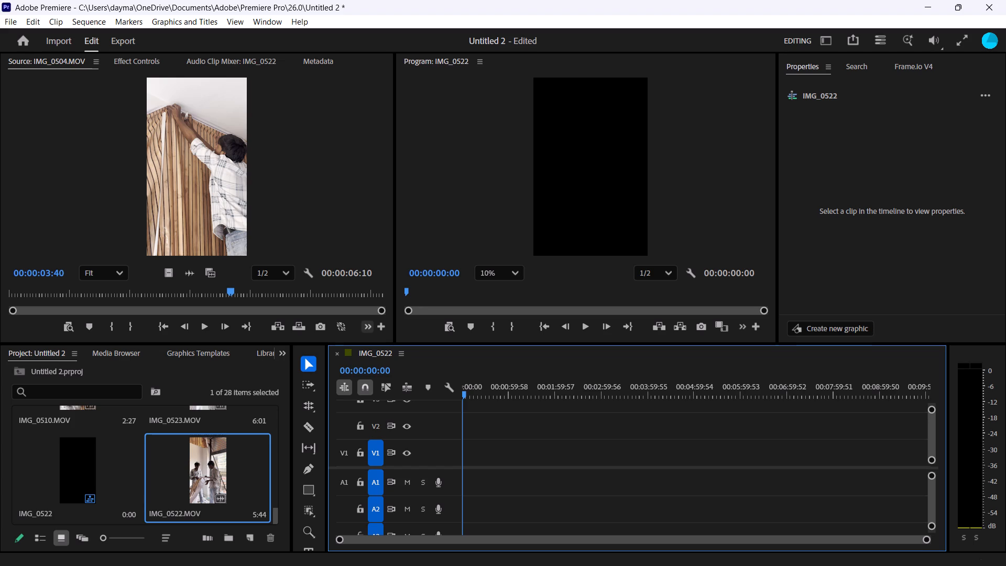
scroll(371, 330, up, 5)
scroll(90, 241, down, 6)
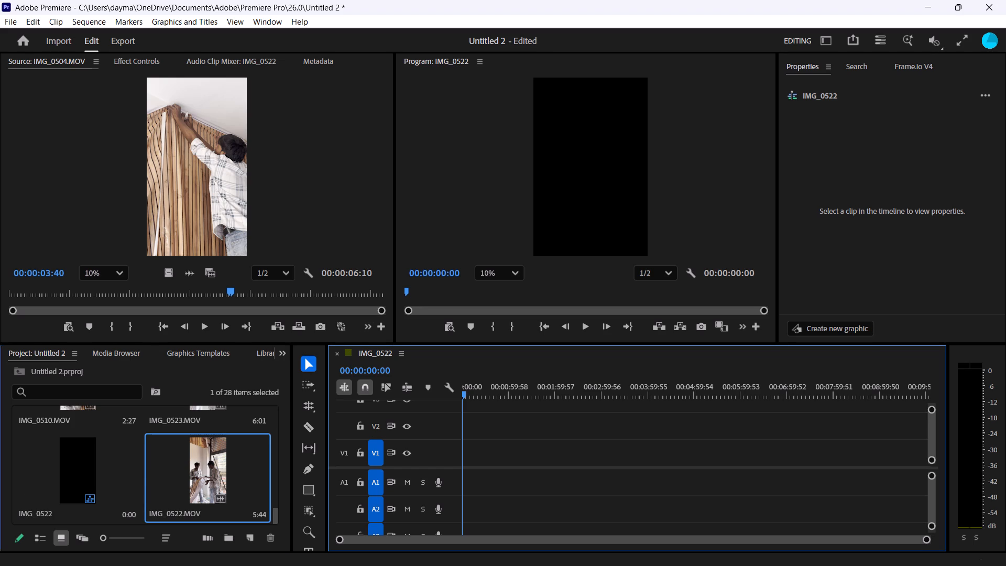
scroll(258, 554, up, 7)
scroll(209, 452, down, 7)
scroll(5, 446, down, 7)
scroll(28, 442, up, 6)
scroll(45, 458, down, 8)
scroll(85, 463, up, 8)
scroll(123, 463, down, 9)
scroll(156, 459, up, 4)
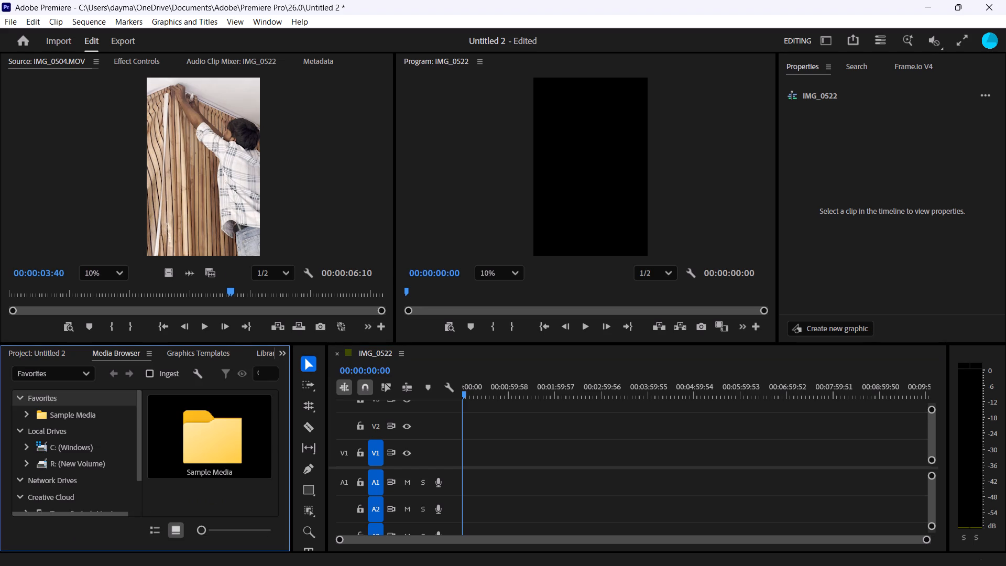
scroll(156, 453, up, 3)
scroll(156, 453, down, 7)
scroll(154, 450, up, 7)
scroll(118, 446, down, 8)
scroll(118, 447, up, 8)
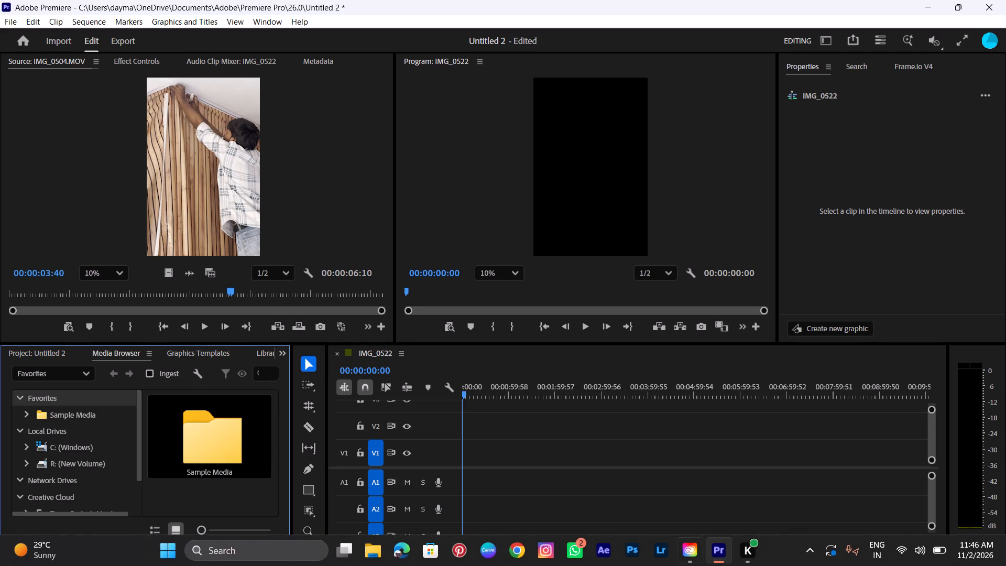
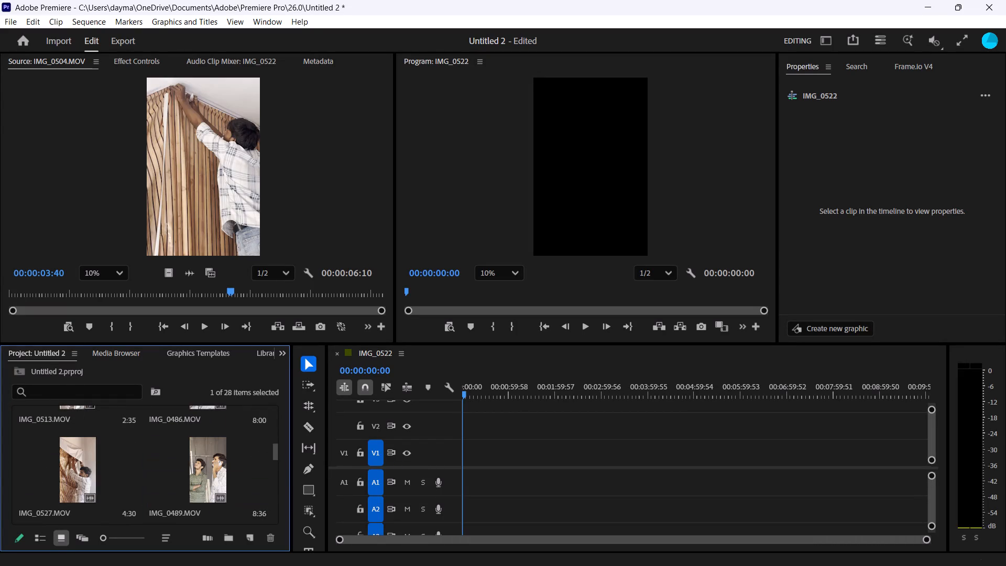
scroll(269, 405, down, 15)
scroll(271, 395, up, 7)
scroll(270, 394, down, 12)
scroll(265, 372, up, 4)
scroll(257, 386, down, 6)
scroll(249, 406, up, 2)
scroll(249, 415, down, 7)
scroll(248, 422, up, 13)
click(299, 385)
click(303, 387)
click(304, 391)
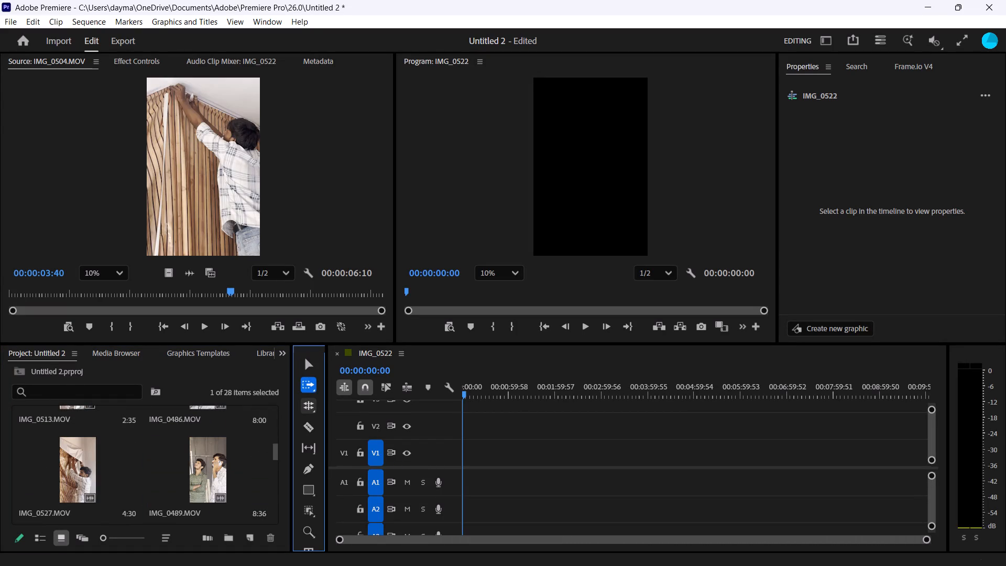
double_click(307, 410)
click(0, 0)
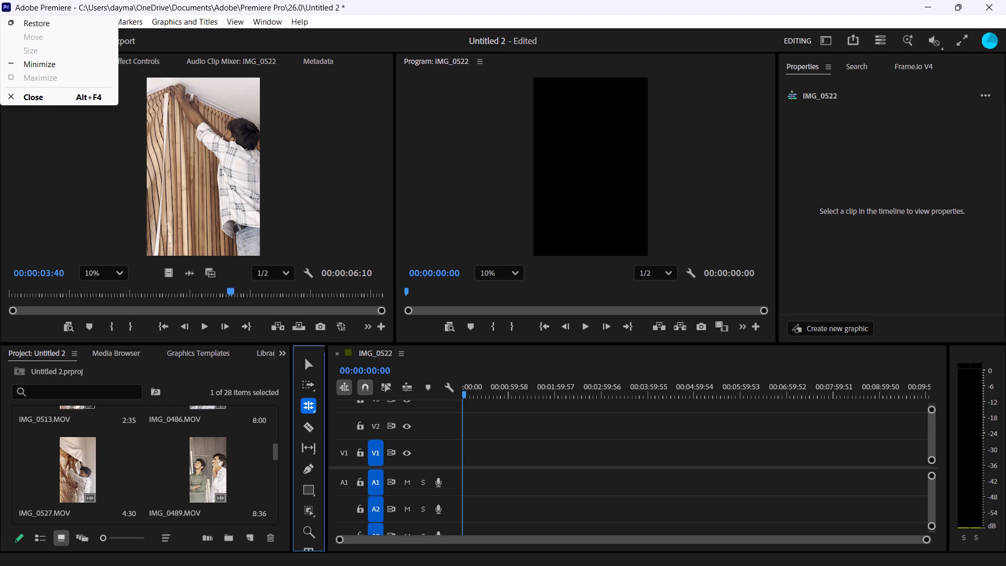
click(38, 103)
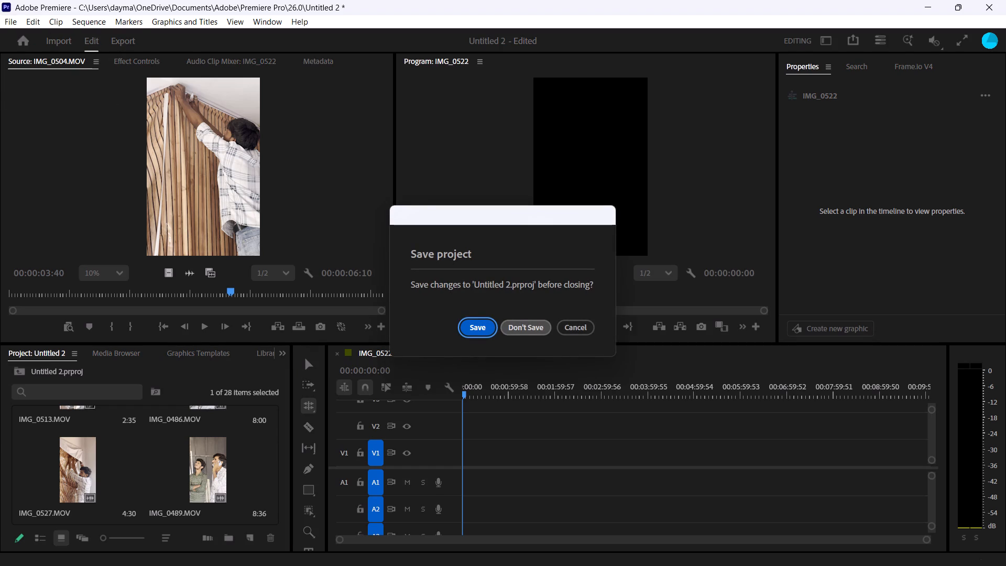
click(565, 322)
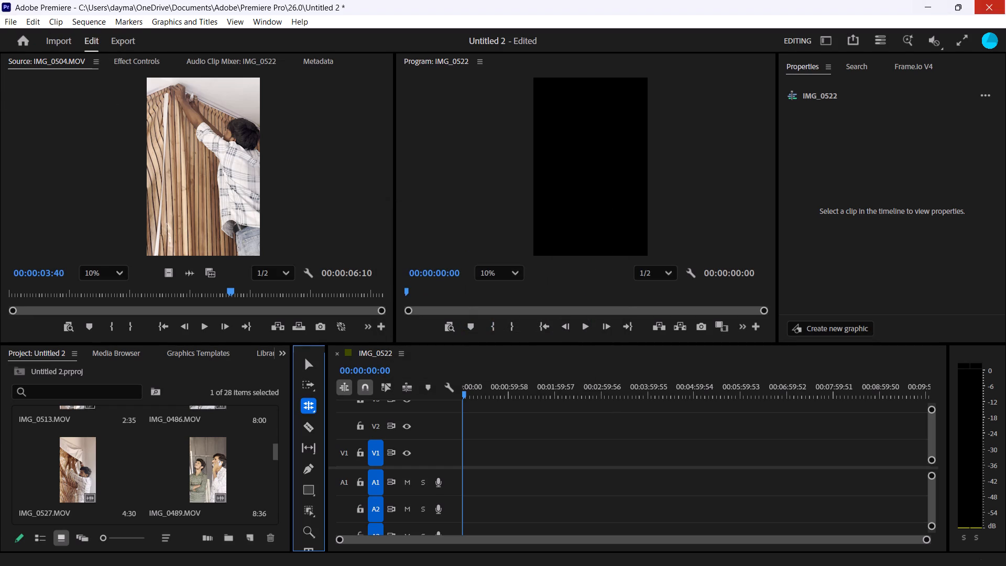